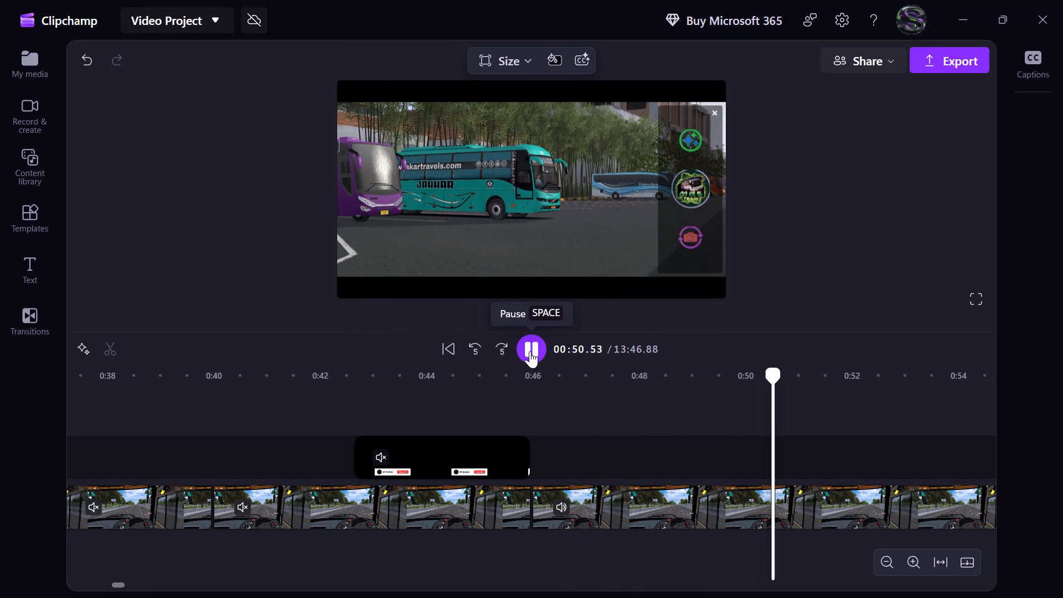
# Play through the footage around 0:50 and split the main video clip at exactly 00:52.00.
pyautogui.click(530, 351)
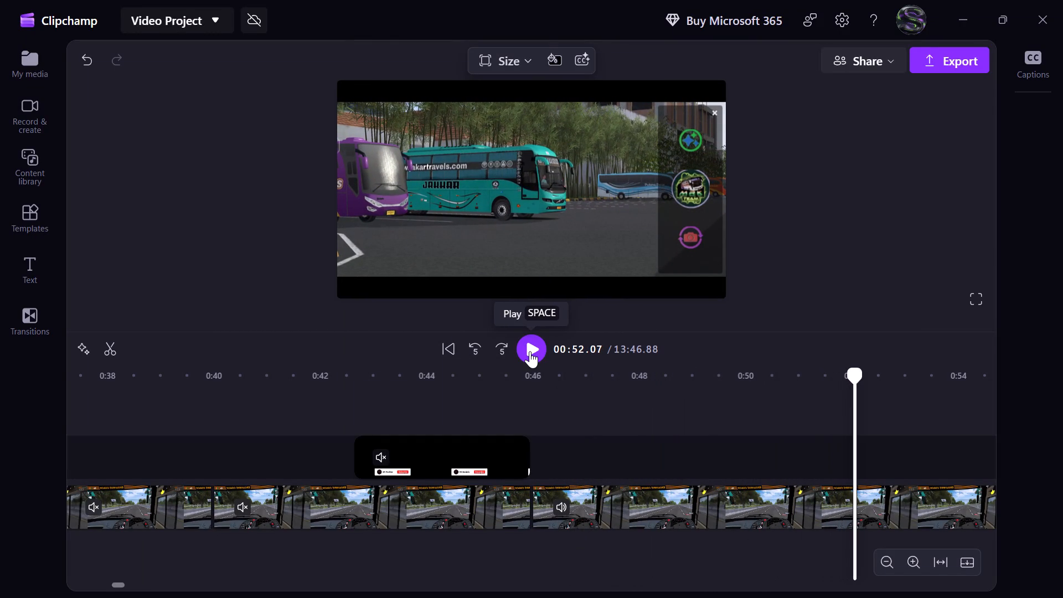
pyautogui.click(530, 351)
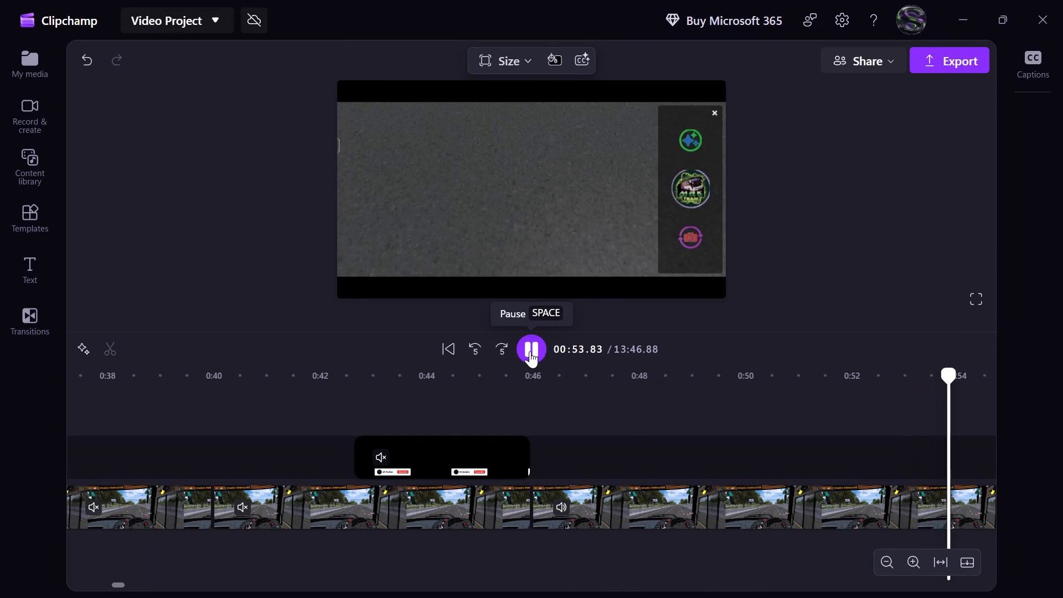
pyautogui.click(529, 350)
pyautogui.click(483, 350)
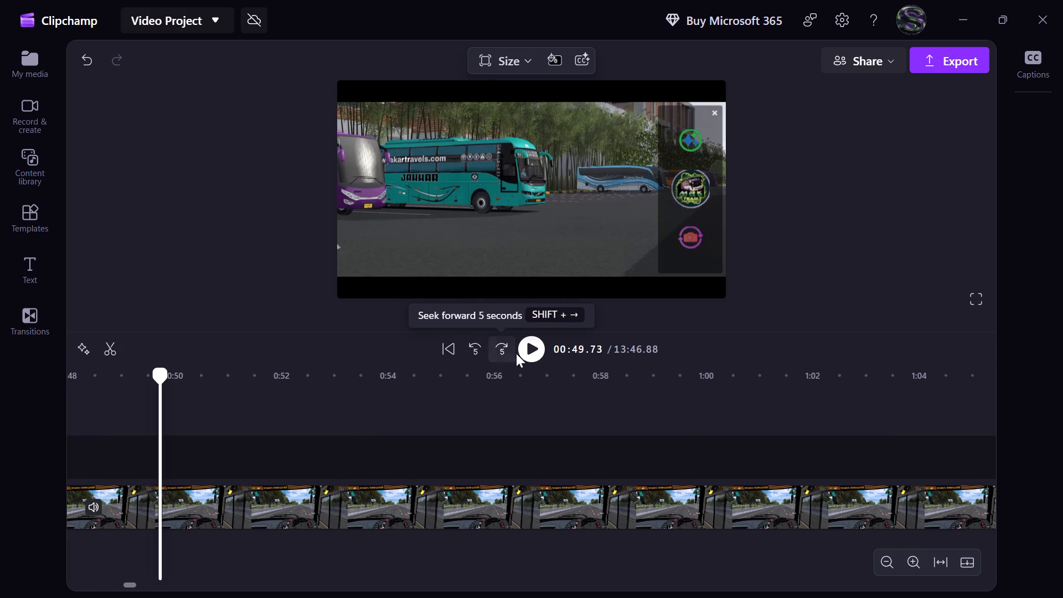
pyautogui.click(528, 354)
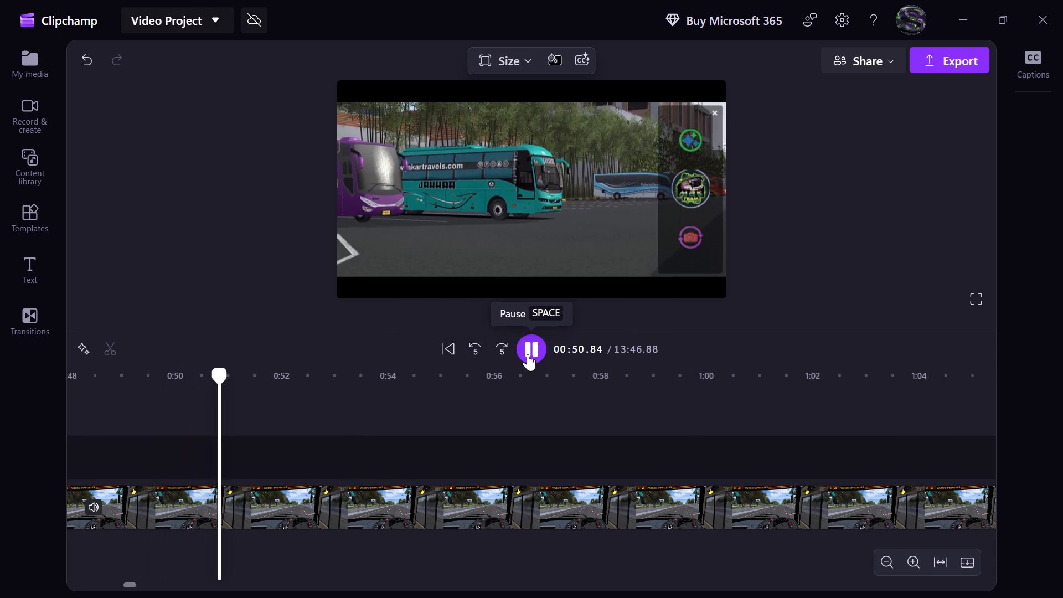
pyautogui.click(528, 354)
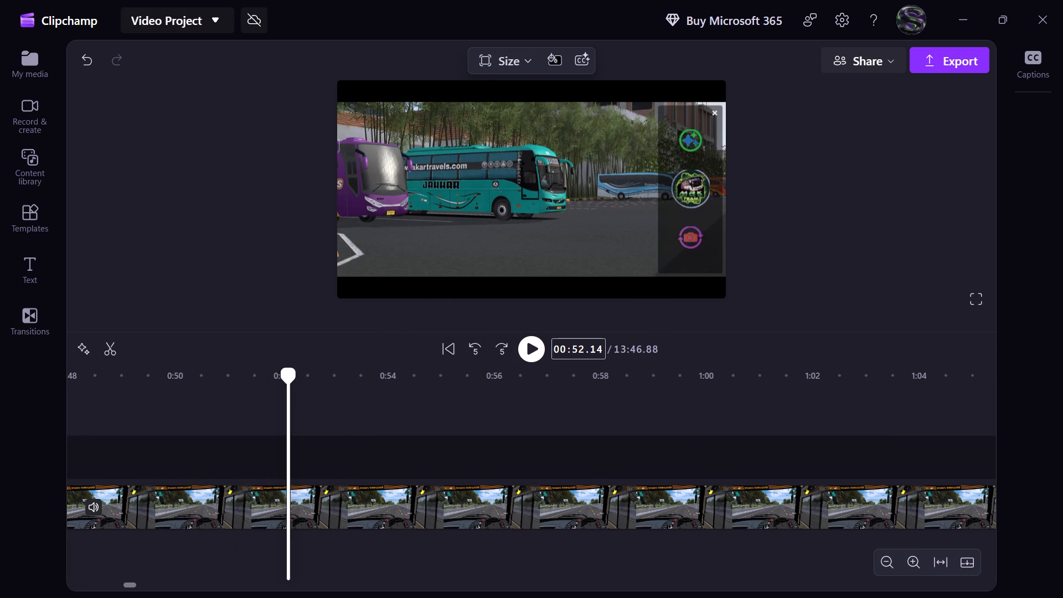
pyautogui.click(594, 355)
pyautogui.write('00')
pyautogui.press('Return')
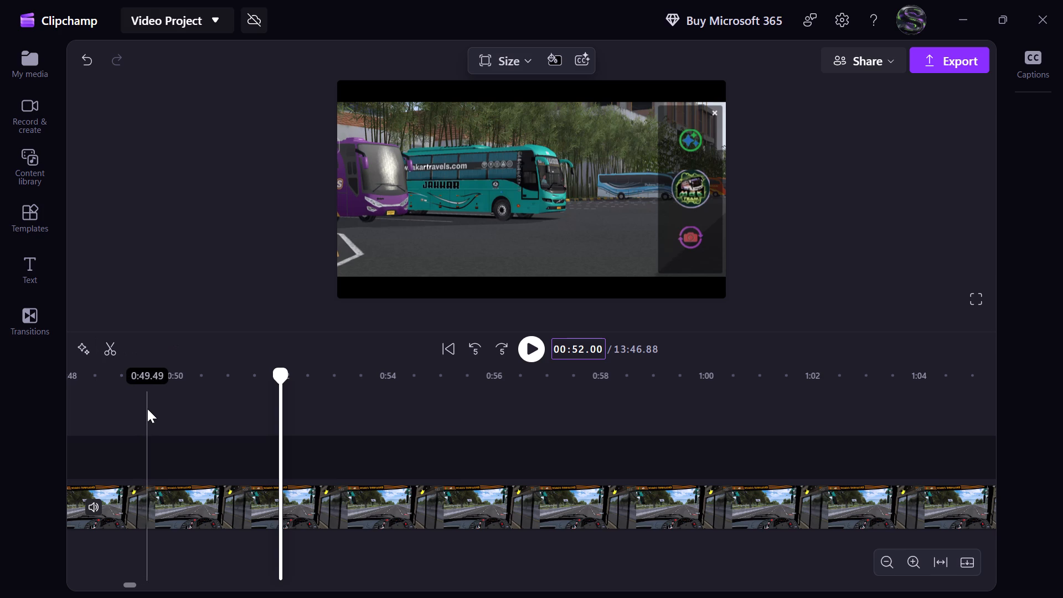
pyautogui.press('s')
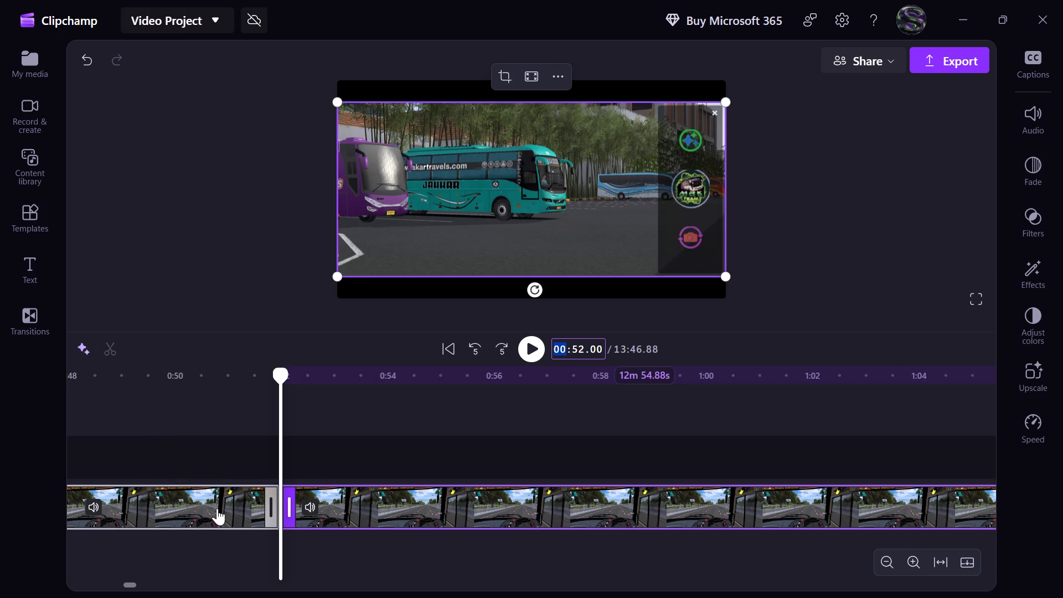
# Play on from 0:52 and split the main video clip again at 00:54.40, where the camera view changes.
pyautogui.click(533, 358)
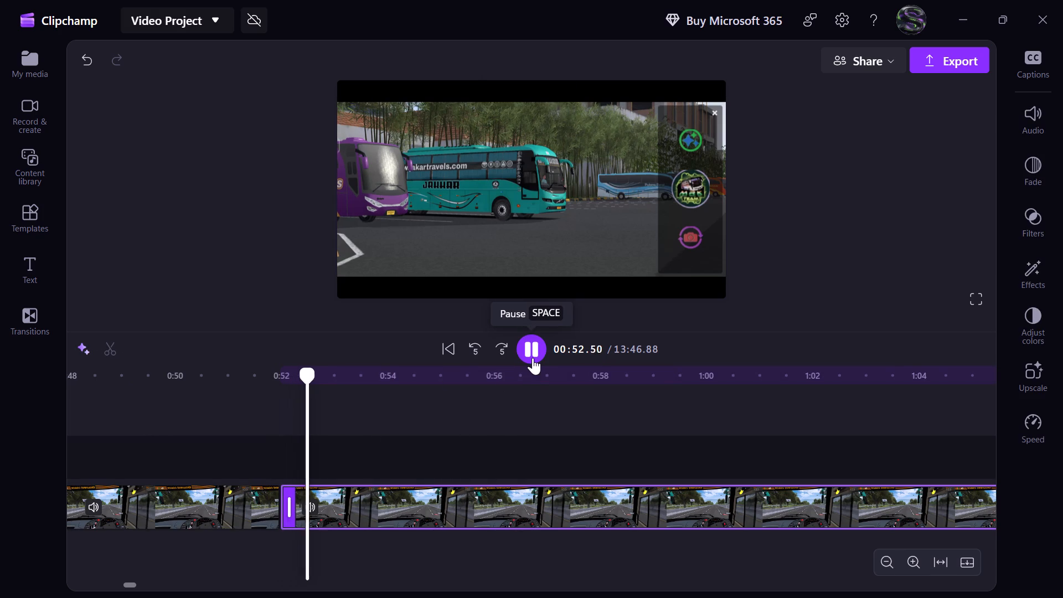
pyautogui.click(533, 358)
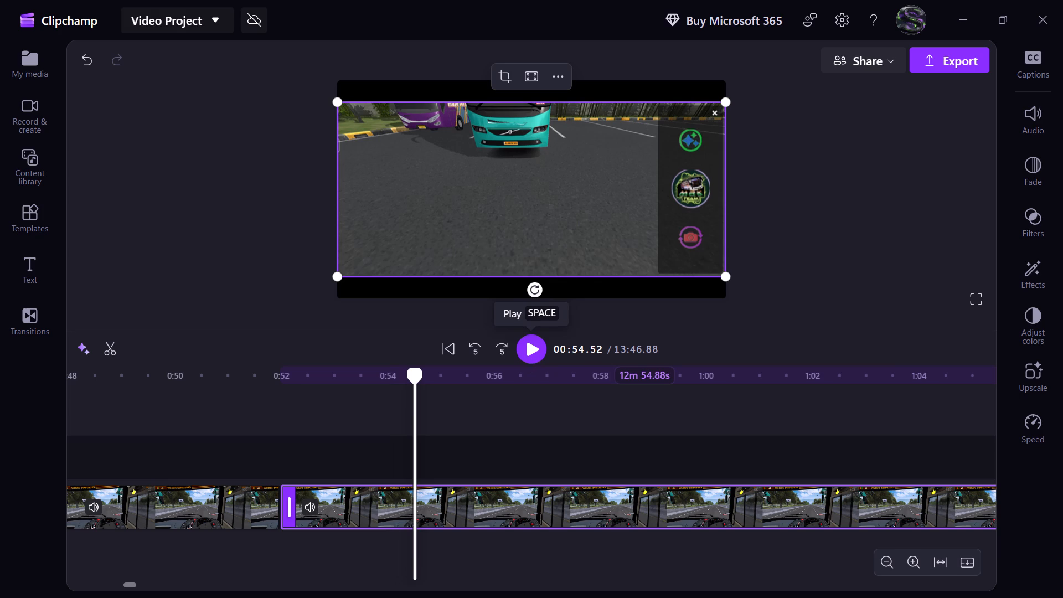
pyautogui.click(594, 354)
pyautogui.write('50')
pyautogui.press('Return')
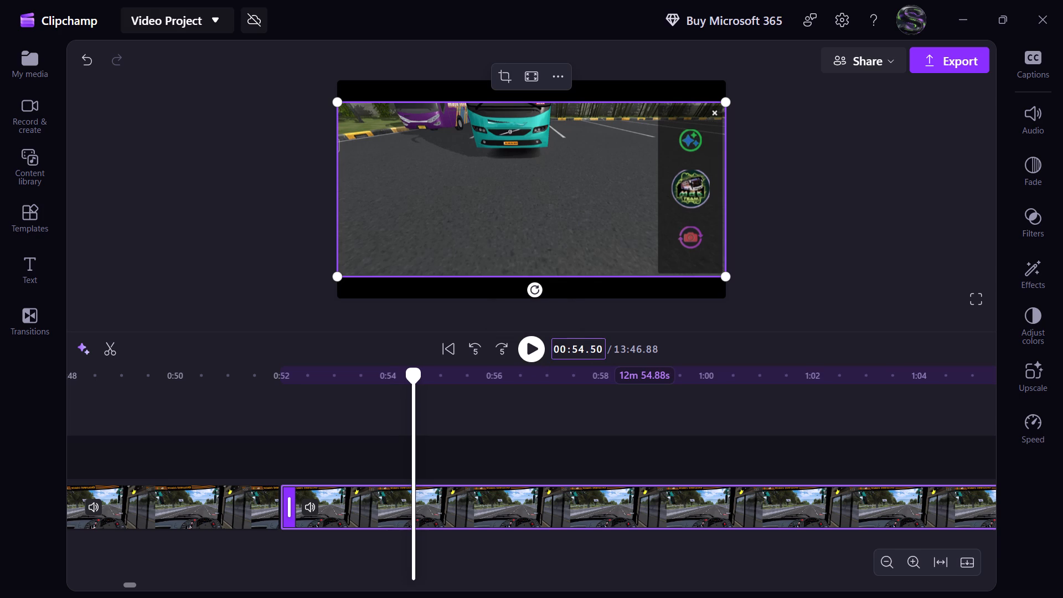
pyautogui.click(599, 347)
pyautogui.write('40')
pyautogui.press('Return')
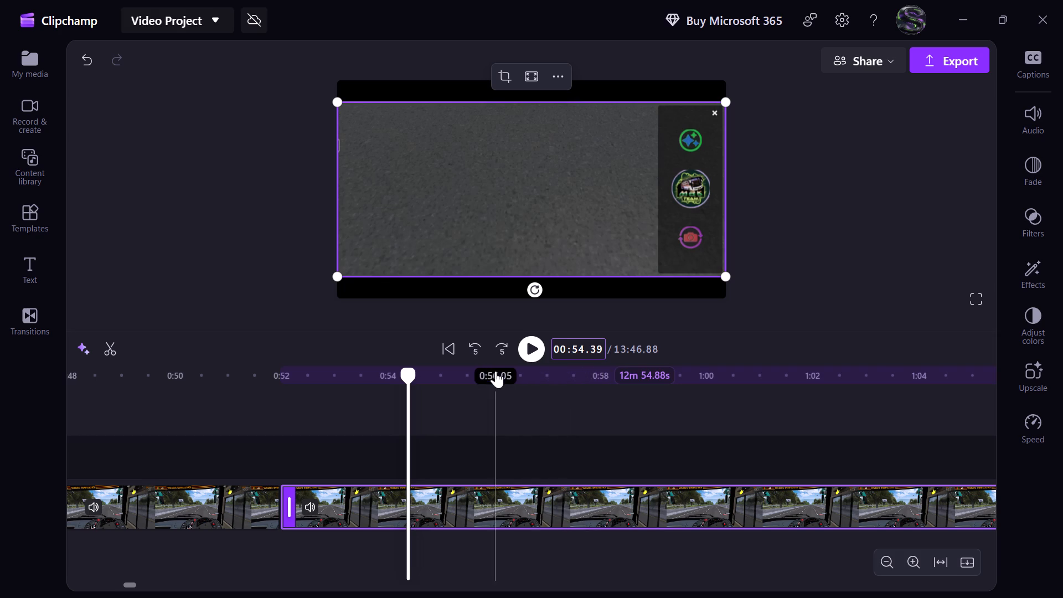
pyautogui.click(119, 342)
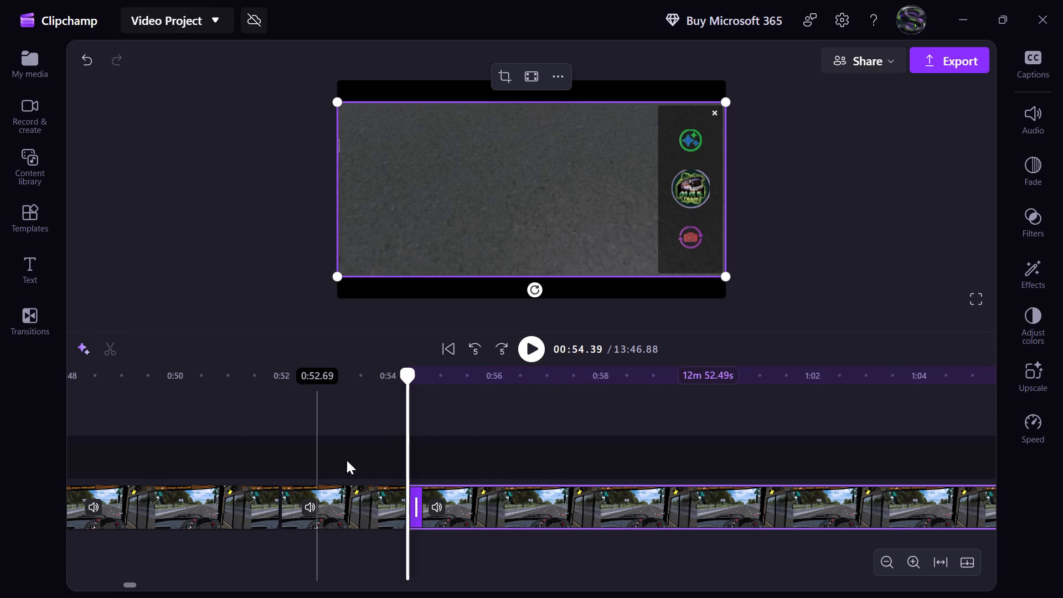
# Delete the short segment between 00:52.00 and 00:54.40 and close the gap it leaves in the track.
pyautogui.click(349, 503)
pyautogui.press('Delete')
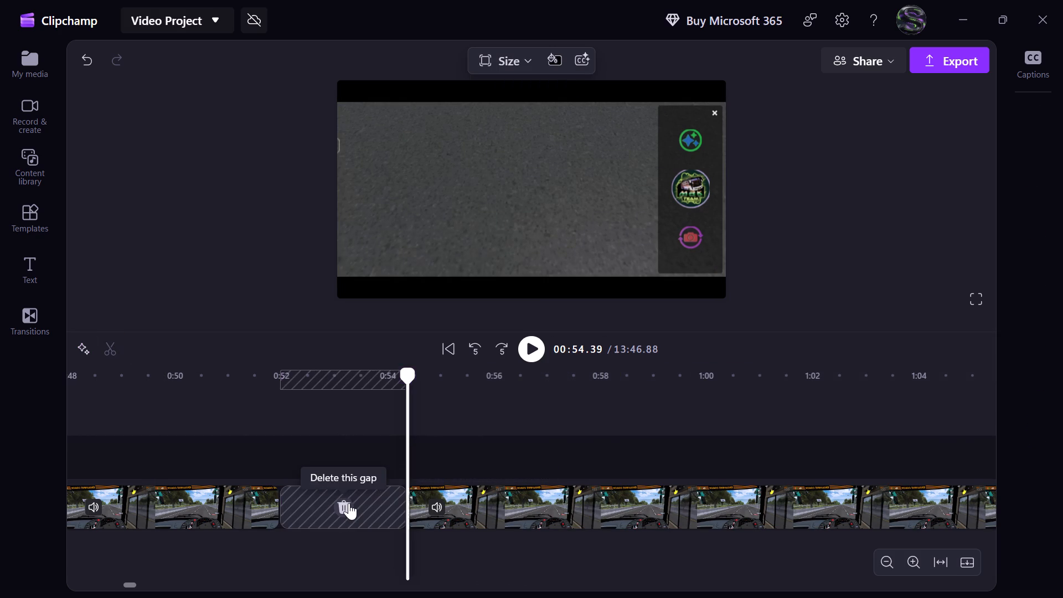
pyautogui.click(349, 503)
# Mute the audio of the 6-second clip that ends at 0:52.
pyautogui.click(190, 434)
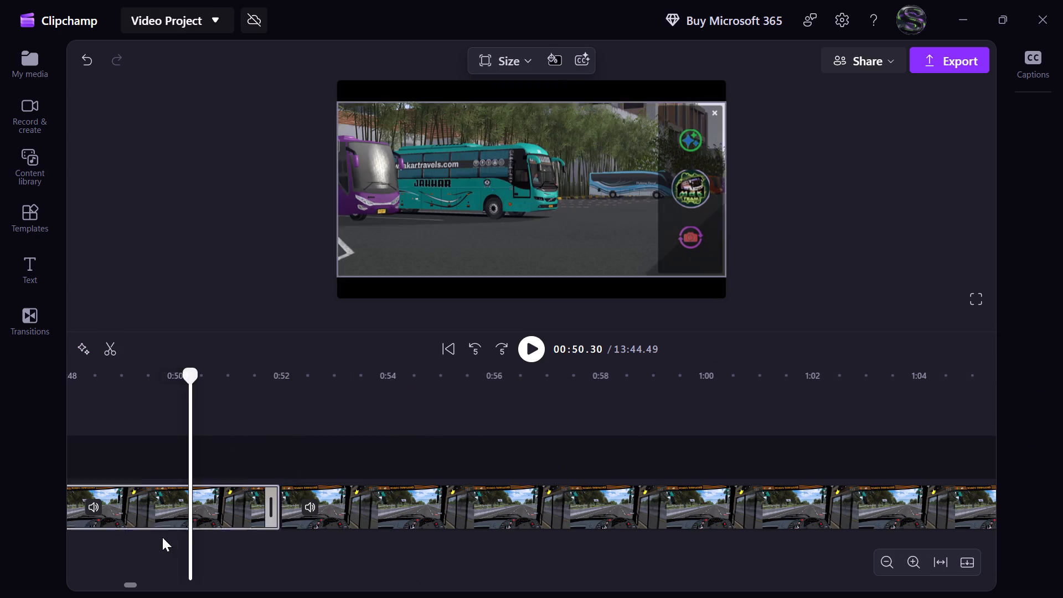
pyautogui.click(132, 522)
pyautogui.click(101, 505)
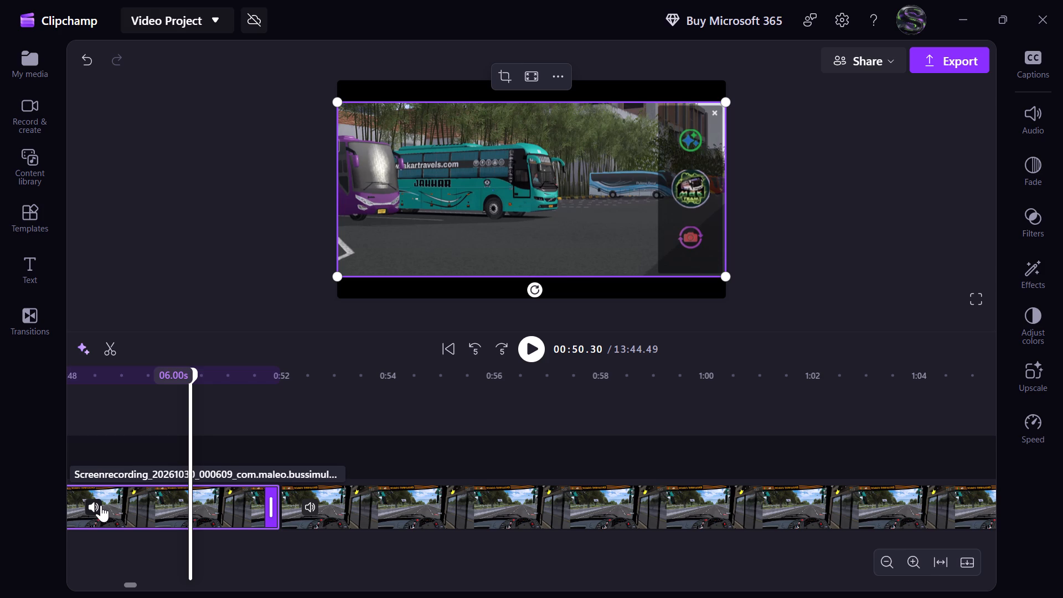
# Fill the frame with the 6-second clip and shift its picture rightward to push the icon sidebar out of view.
pyautogui.click(525, 85)
pyautogui.moveTo(421, 205); pyautogui.dragTo(466, 208)
pyautogui.click(264, 213)
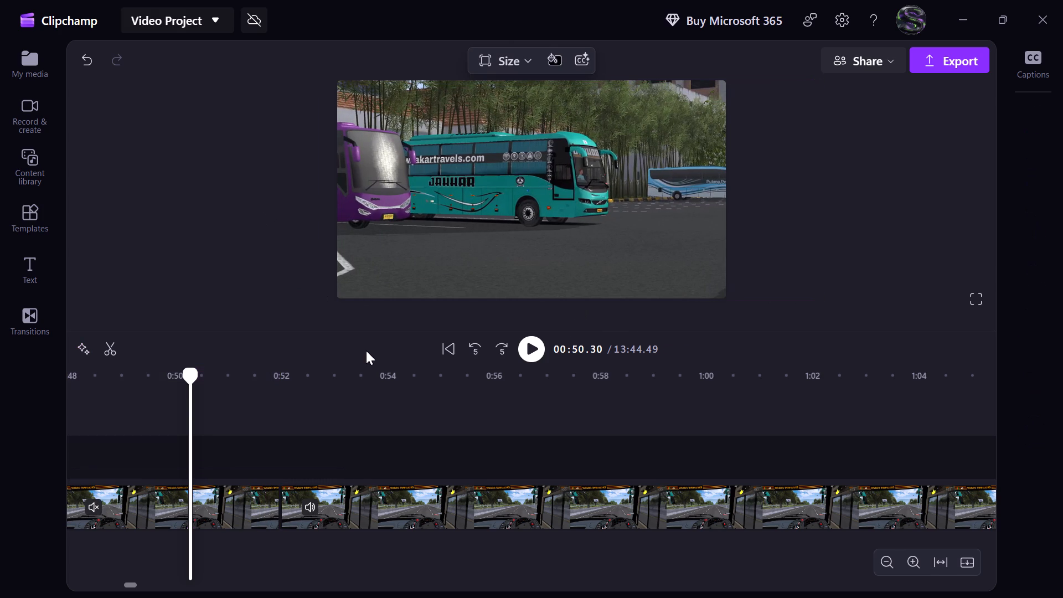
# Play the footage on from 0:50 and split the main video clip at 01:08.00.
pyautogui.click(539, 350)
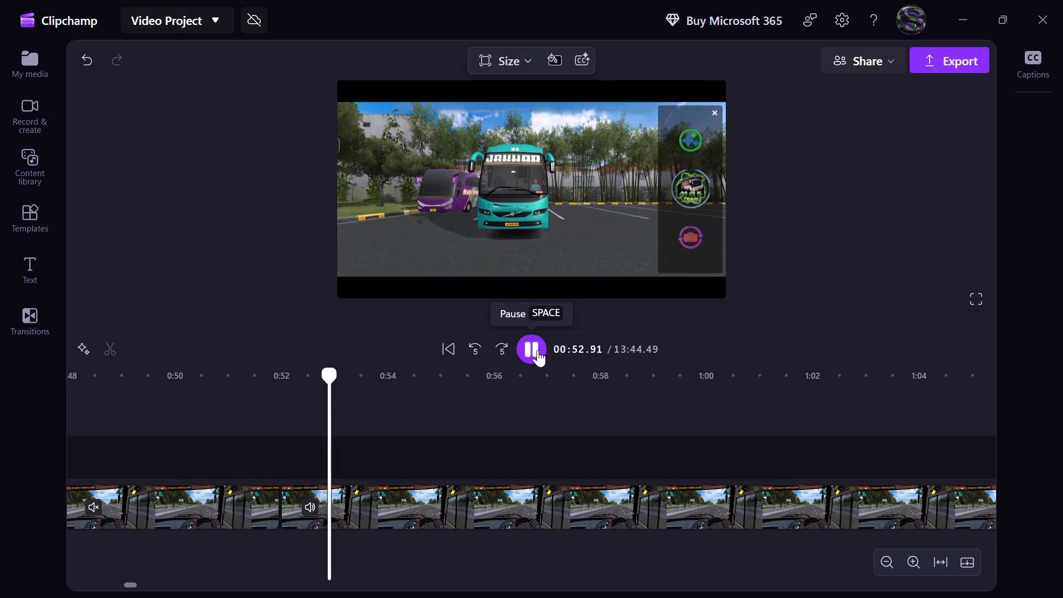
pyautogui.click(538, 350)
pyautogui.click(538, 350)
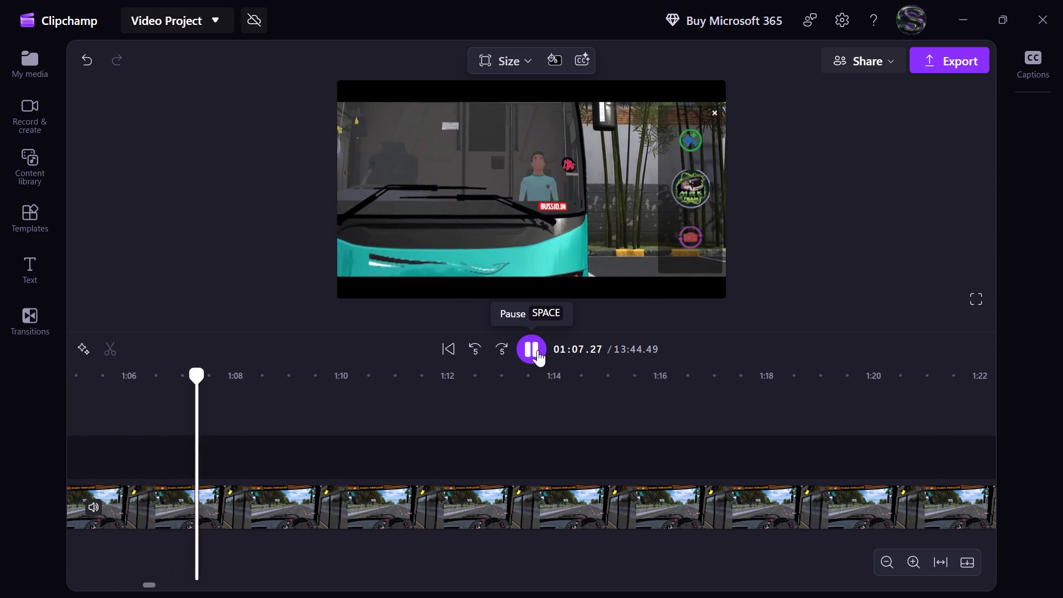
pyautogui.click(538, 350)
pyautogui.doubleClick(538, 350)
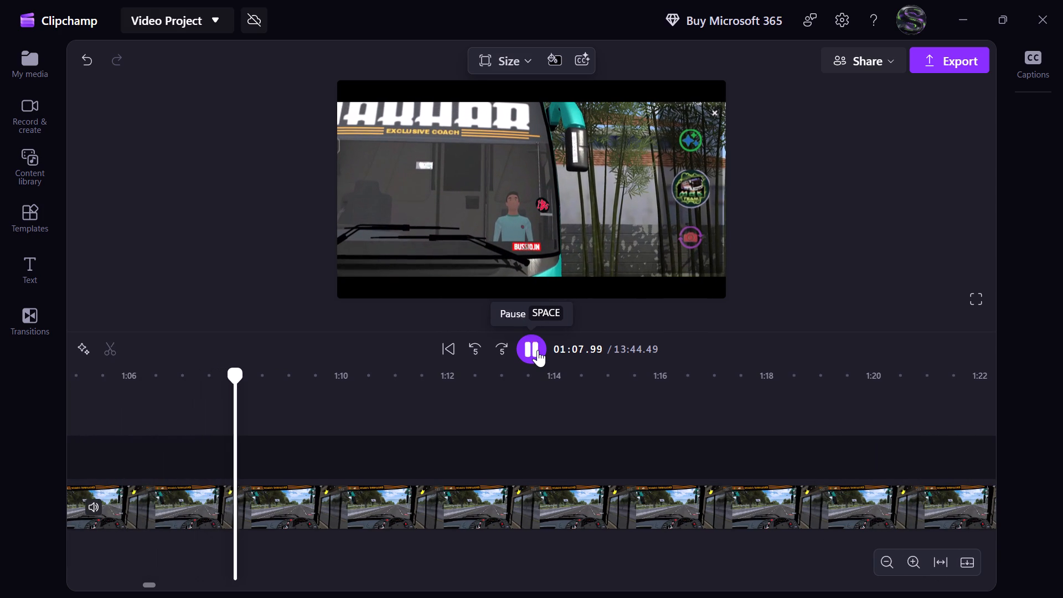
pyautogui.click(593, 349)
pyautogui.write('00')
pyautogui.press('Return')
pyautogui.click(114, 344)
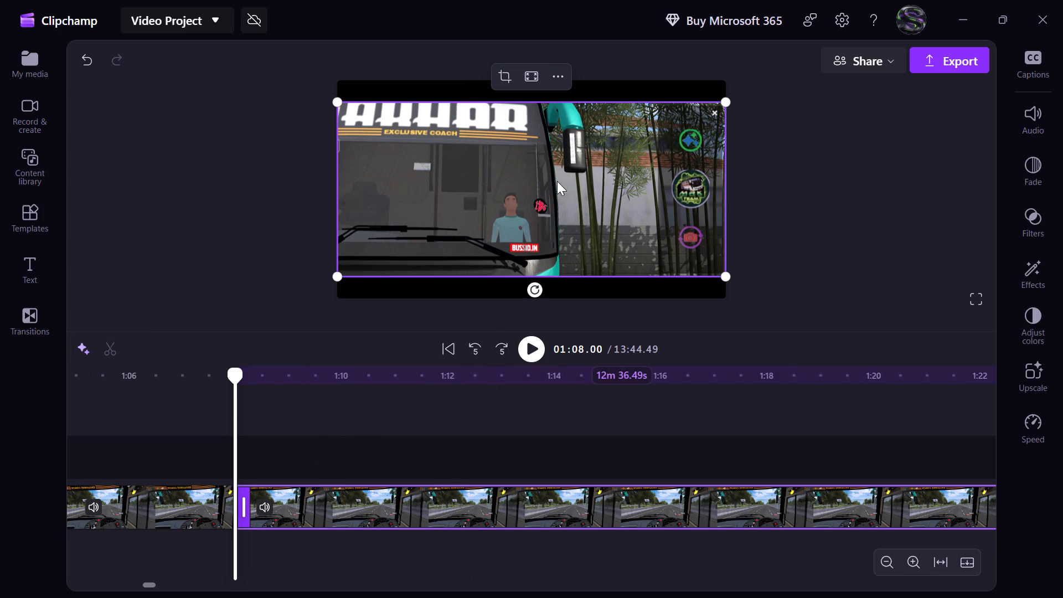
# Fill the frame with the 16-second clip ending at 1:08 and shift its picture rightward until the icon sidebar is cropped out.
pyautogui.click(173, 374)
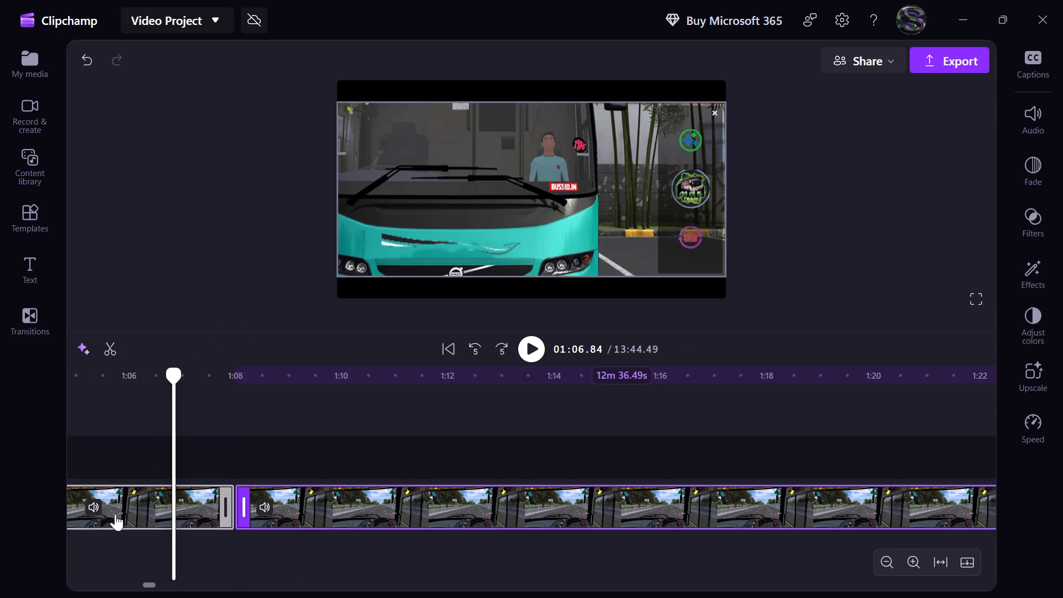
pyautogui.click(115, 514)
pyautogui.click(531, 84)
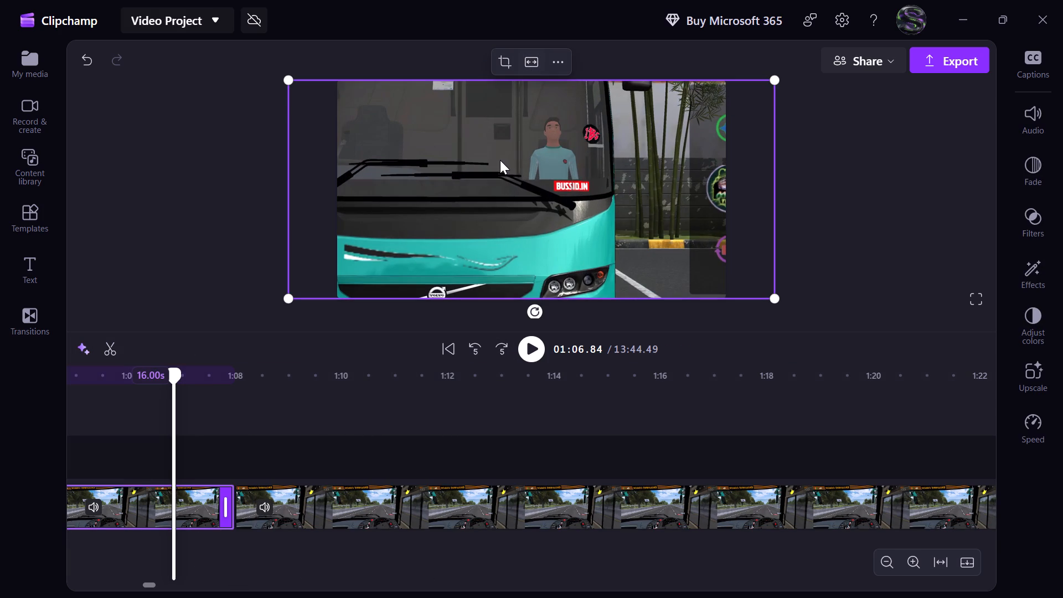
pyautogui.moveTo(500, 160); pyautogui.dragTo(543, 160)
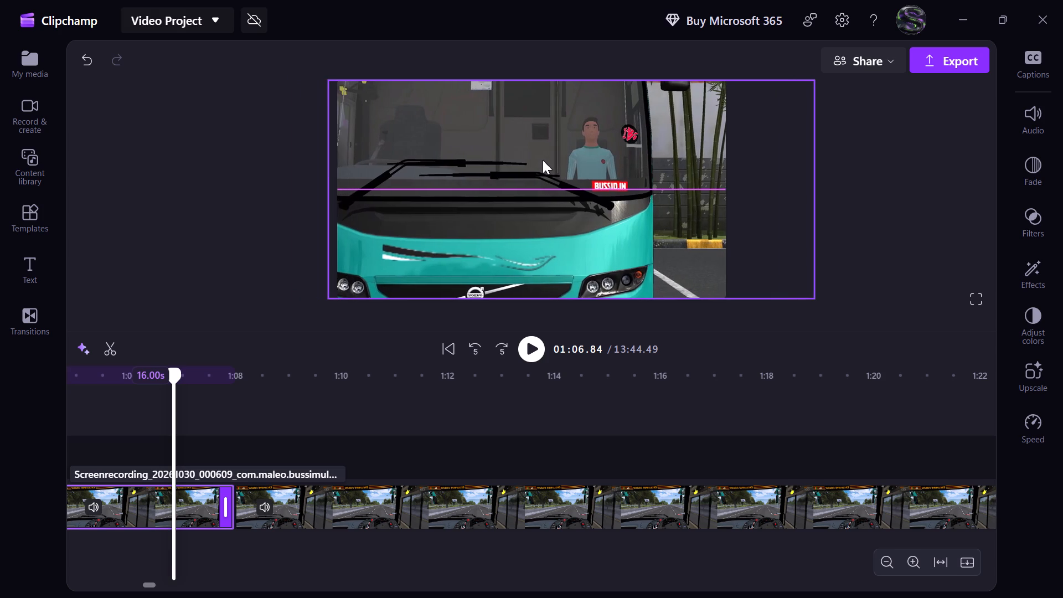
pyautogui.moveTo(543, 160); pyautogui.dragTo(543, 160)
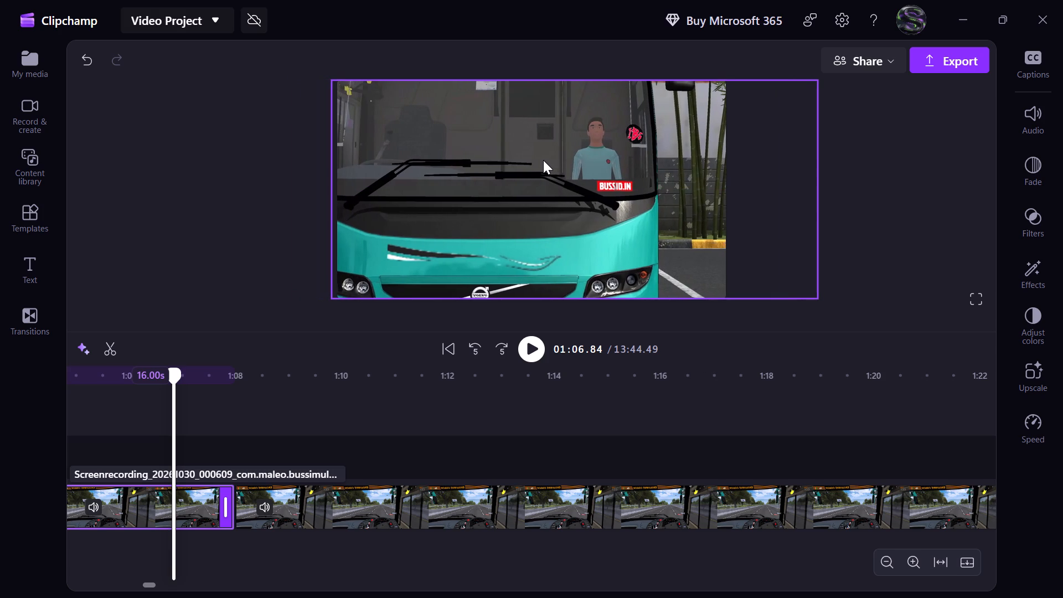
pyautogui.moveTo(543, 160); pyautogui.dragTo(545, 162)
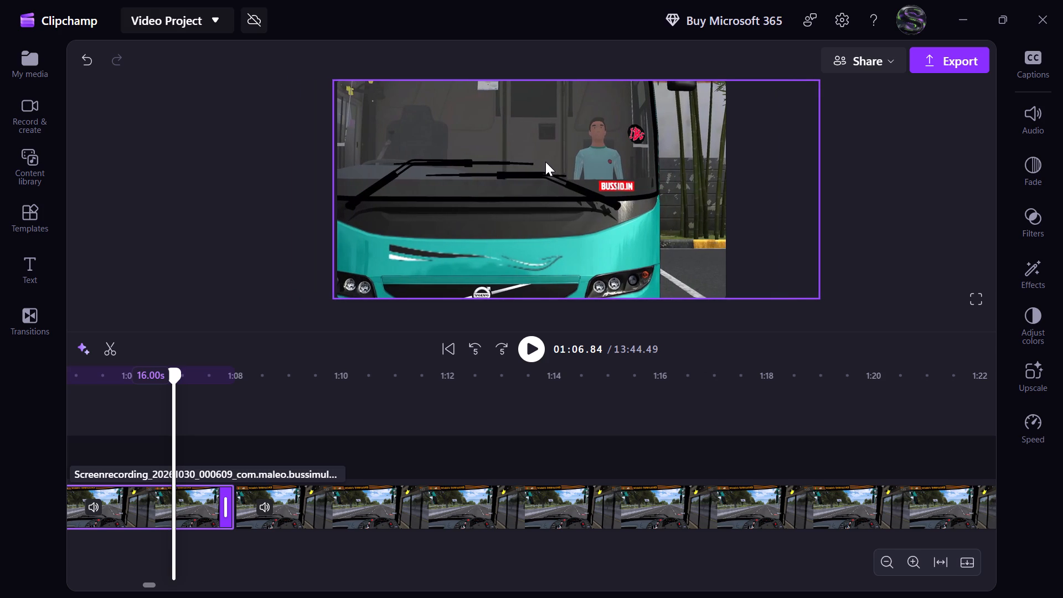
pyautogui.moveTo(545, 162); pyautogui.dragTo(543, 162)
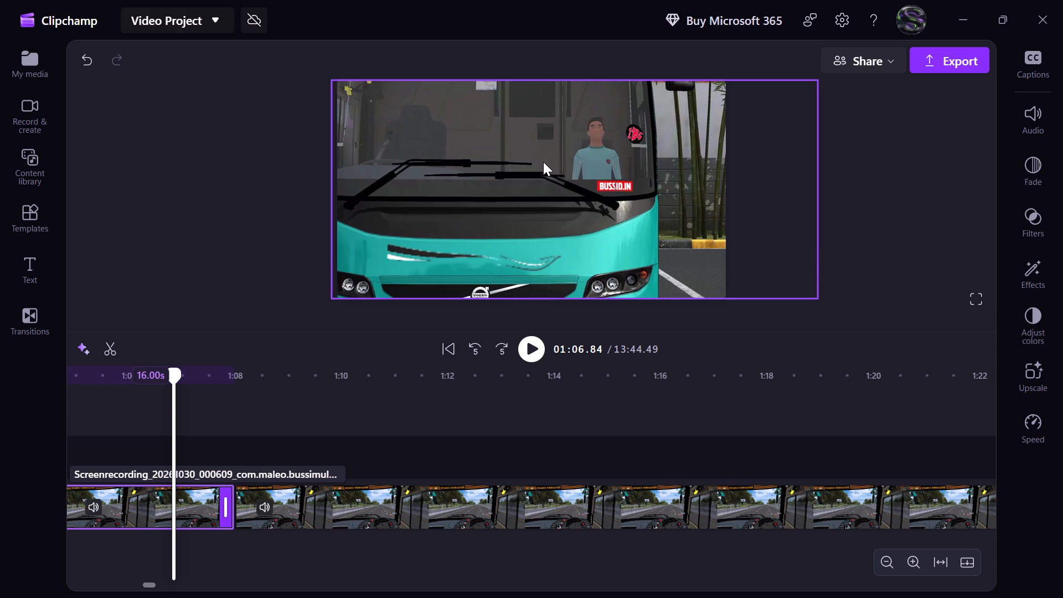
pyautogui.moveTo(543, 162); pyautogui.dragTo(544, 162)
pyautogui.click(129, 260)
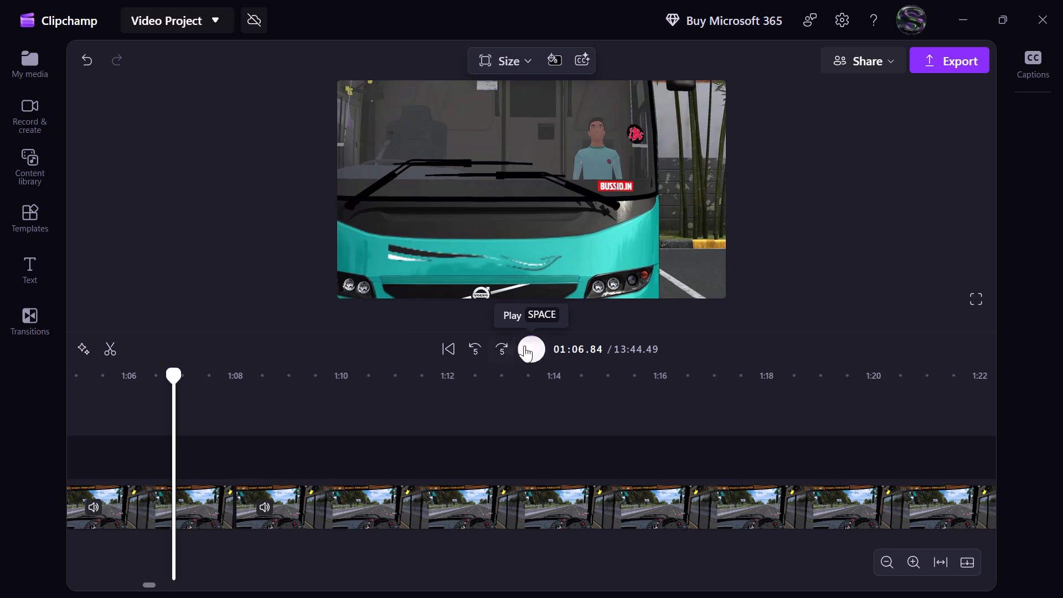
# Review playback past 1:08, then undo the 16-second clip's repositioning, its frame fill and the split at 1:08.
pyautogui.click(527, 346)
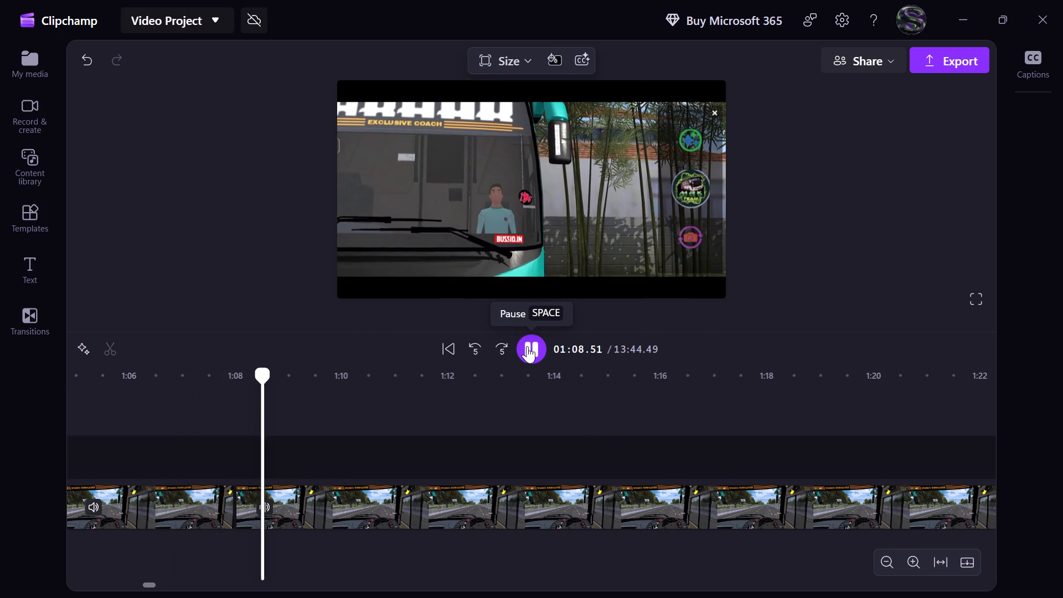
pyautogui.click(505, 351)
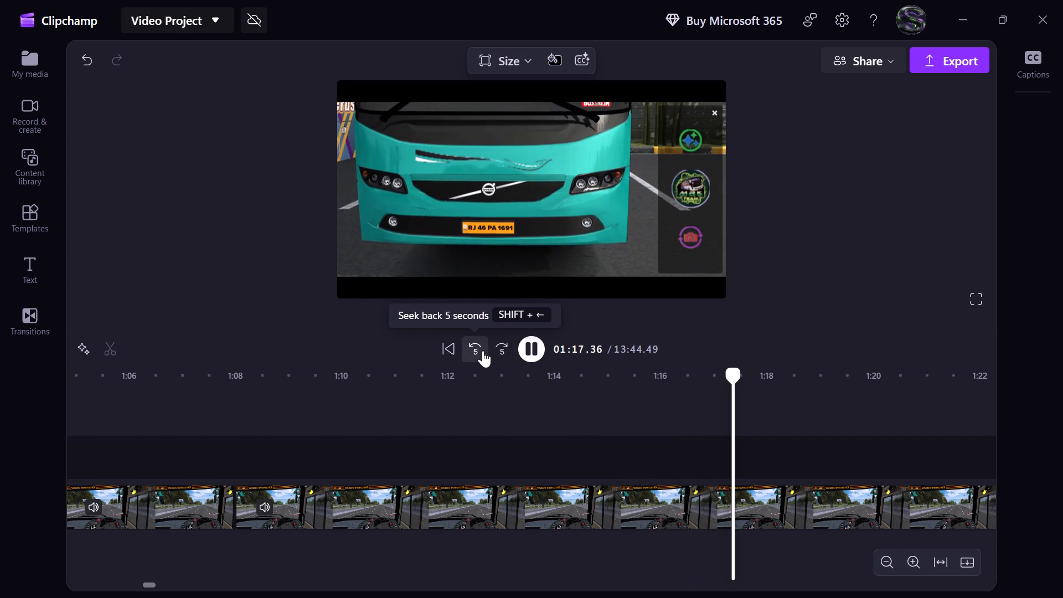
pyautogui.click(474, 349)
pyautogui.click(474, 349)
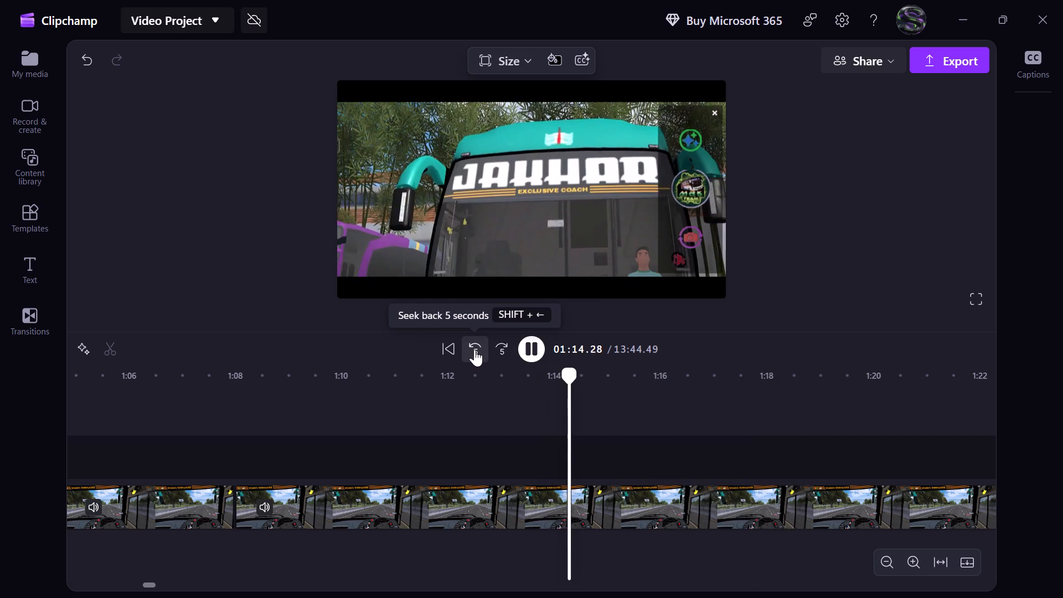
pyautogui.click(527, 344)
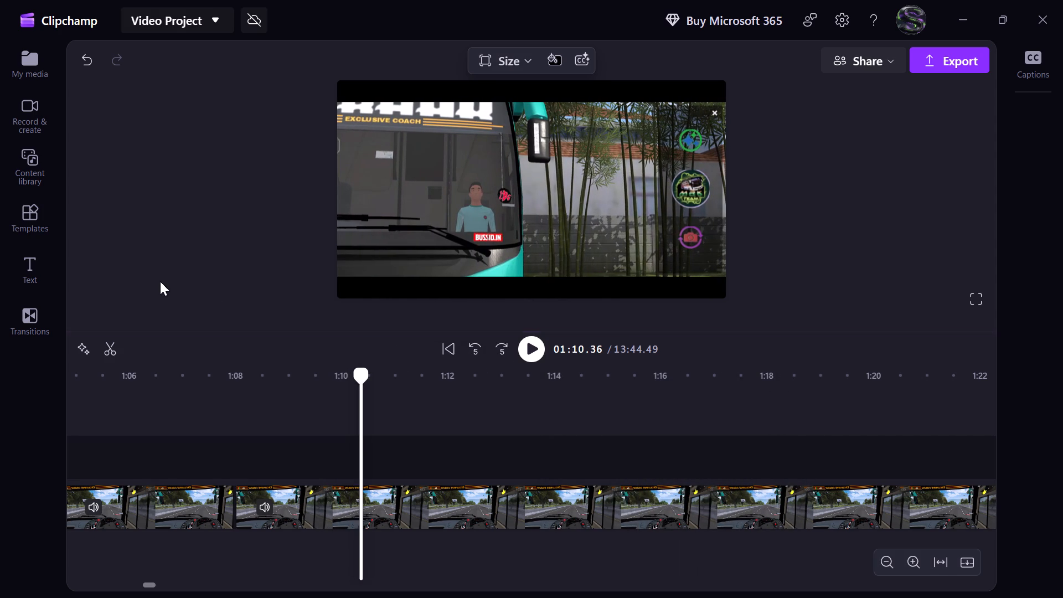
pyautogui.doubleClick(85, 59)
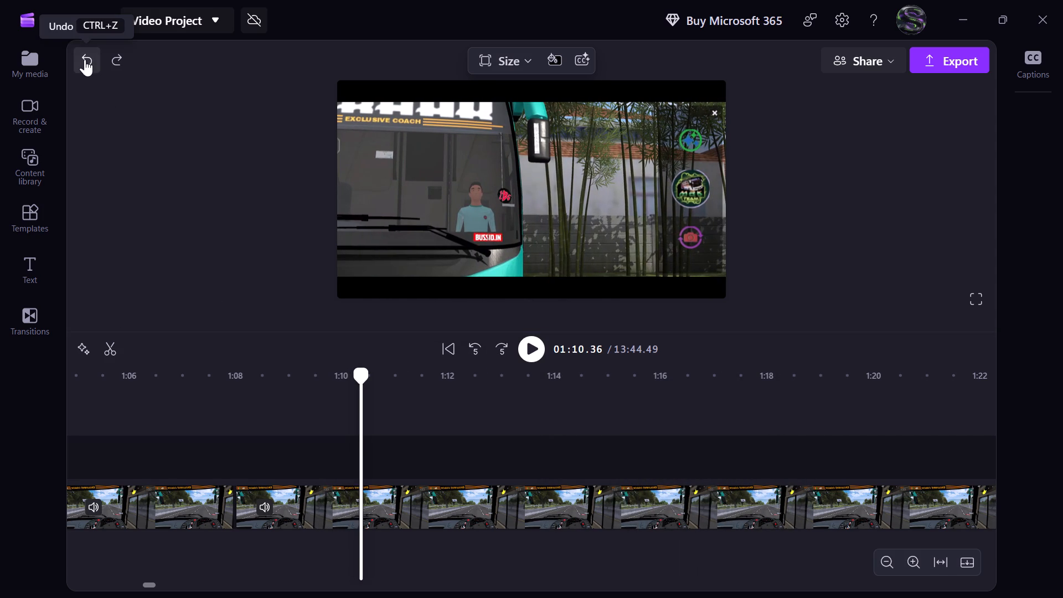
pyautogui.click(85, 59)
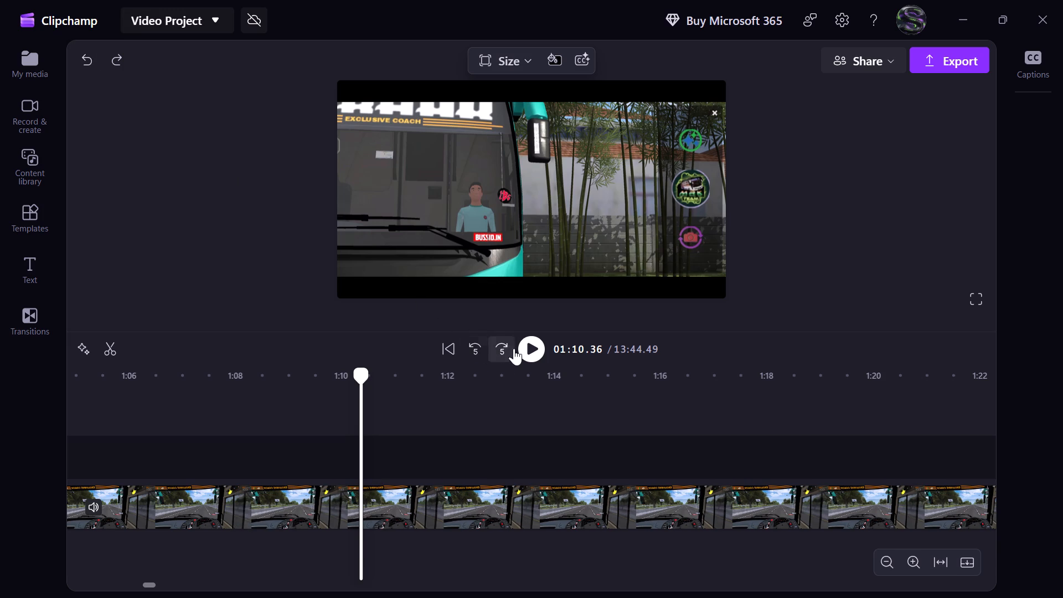
# Play the footage on from 1:10 and split the main video clip at 01:18.00.
pyautogui.click(529, 358)
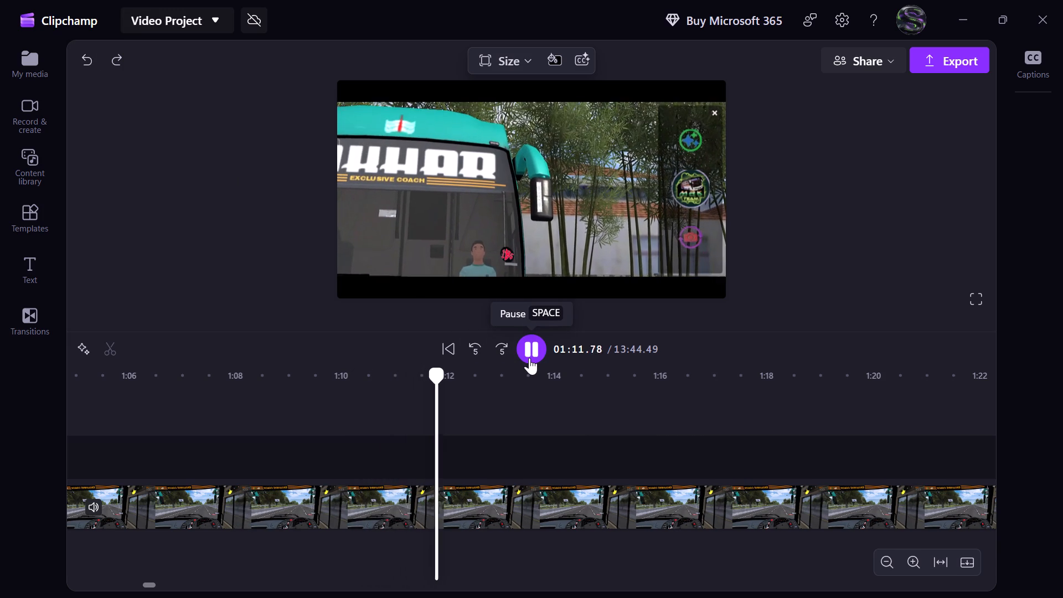
pyautogui.click(498, 351)
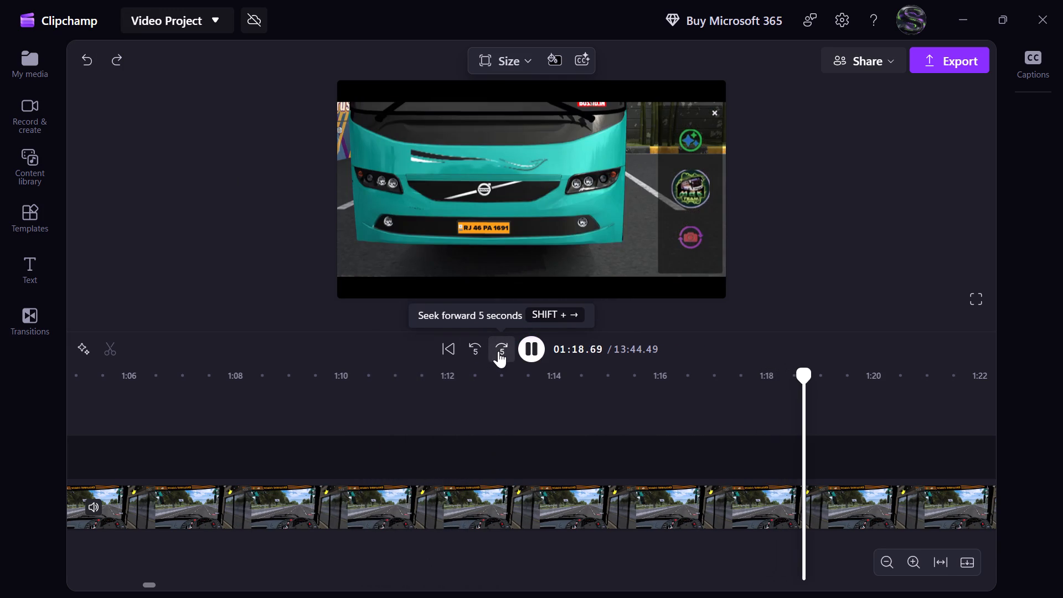
pyautogui.click(472, 355)
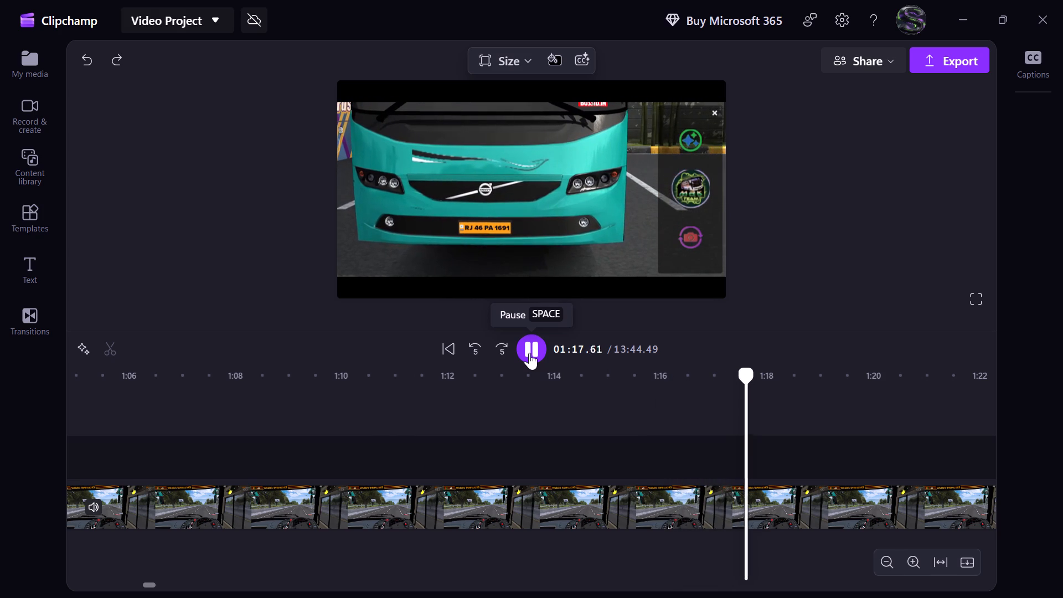
pyautogui.click(529, 353)
pyautogui.click(590, 350)
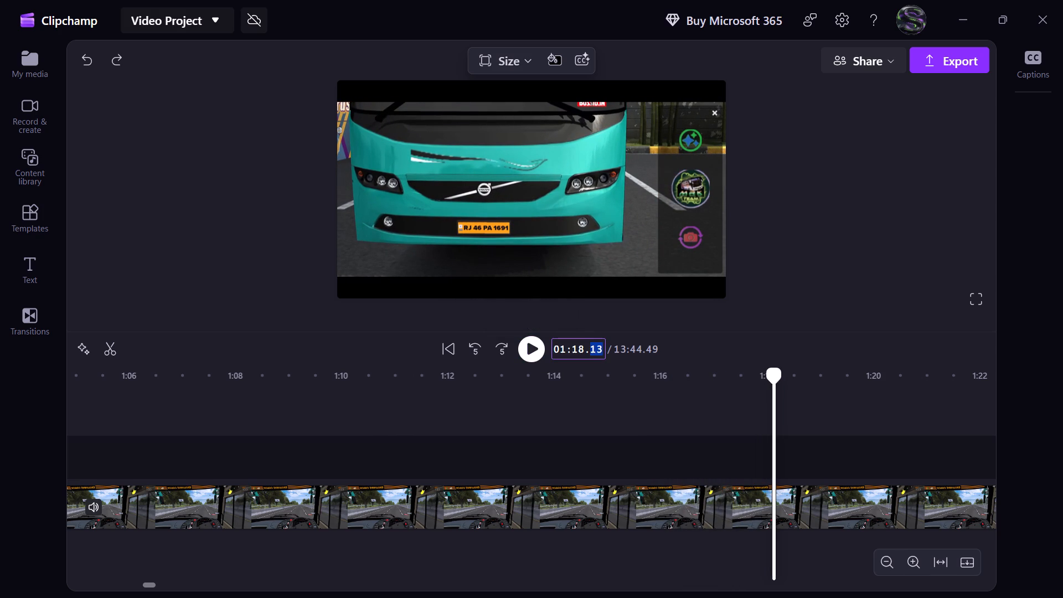
pyautogui.write('00')
pyautogui.press('Return')
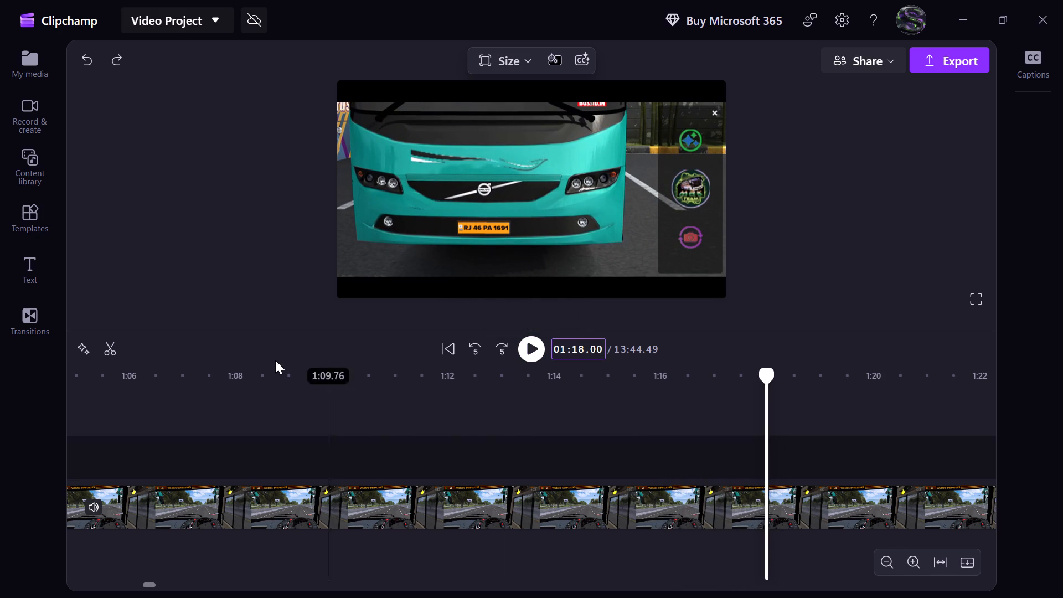
pyautogui.press('s')
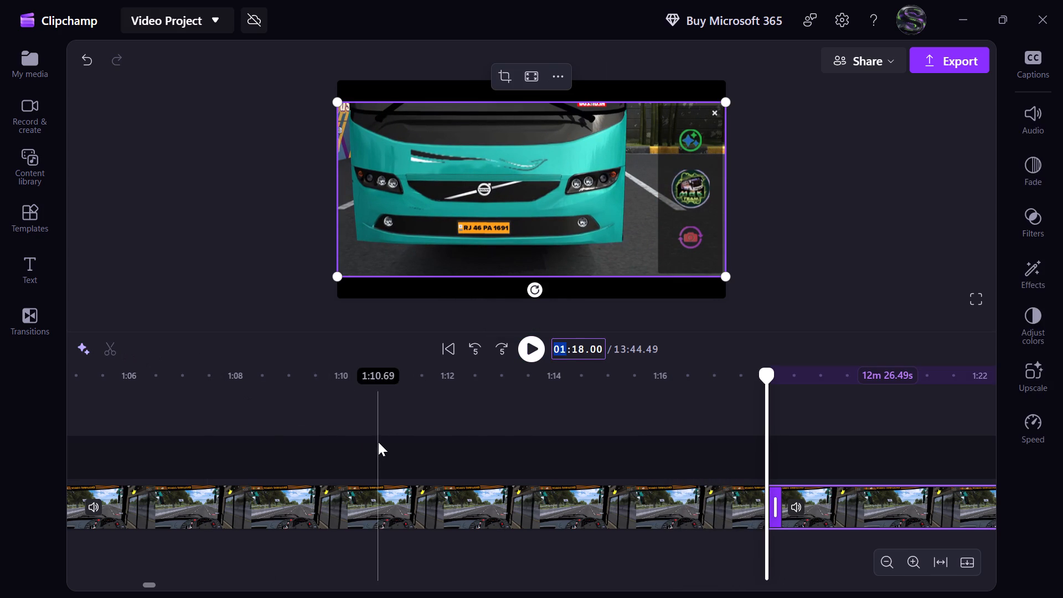
# Fill the frame with the 26-second clip ending at 1:18 and shift its picture rightward until the icon sidebar is cropped out.
pyautogui.click(556, 389)
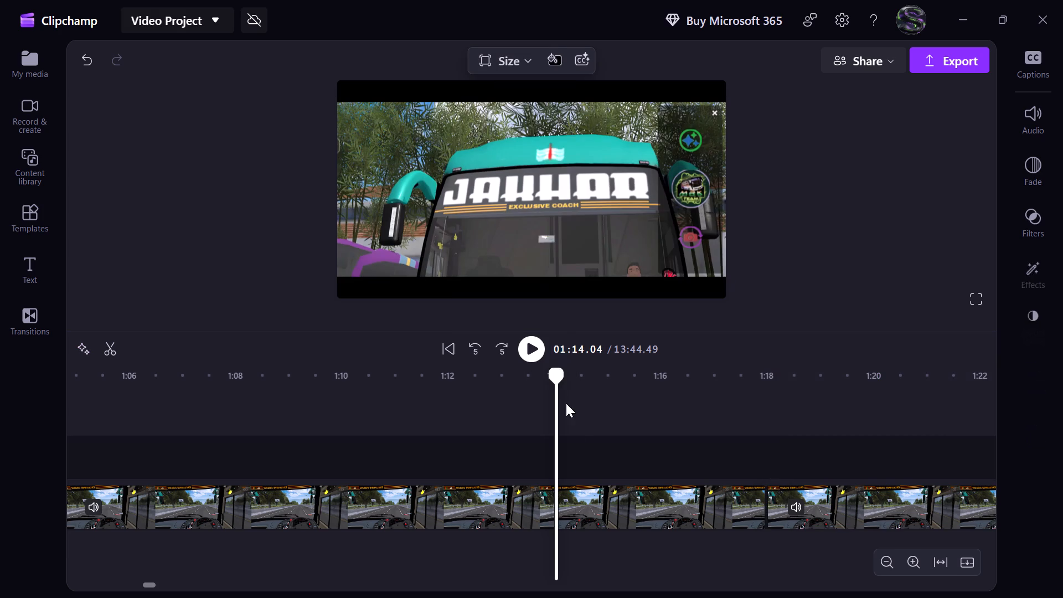
pyautogui.click(584, 497)
pyautogui.click(528, 69)
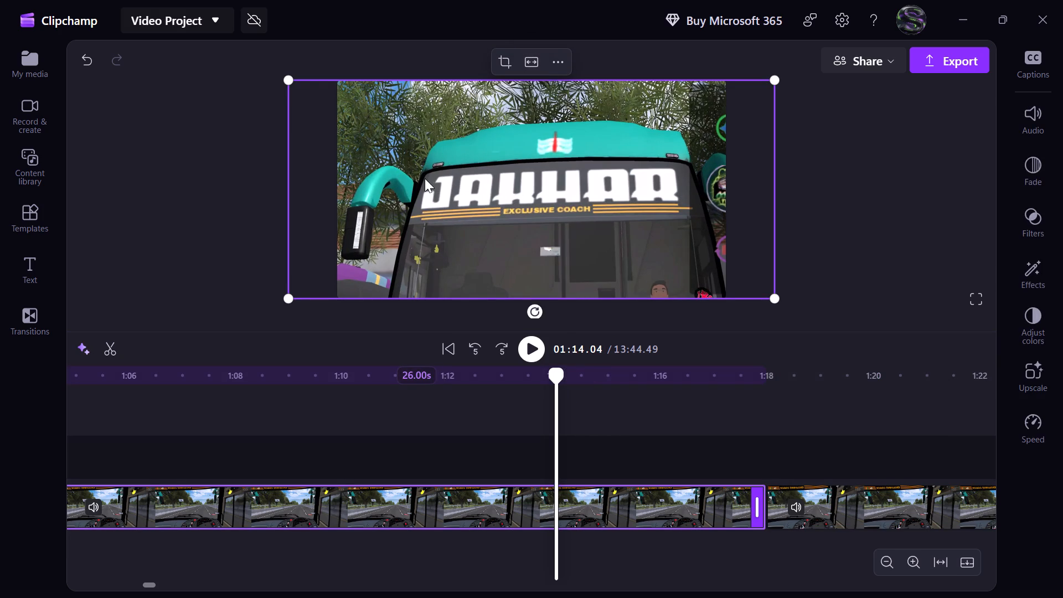
pyautogui.moveTo(425, 178); pyautogui.dragTo(470, 178)
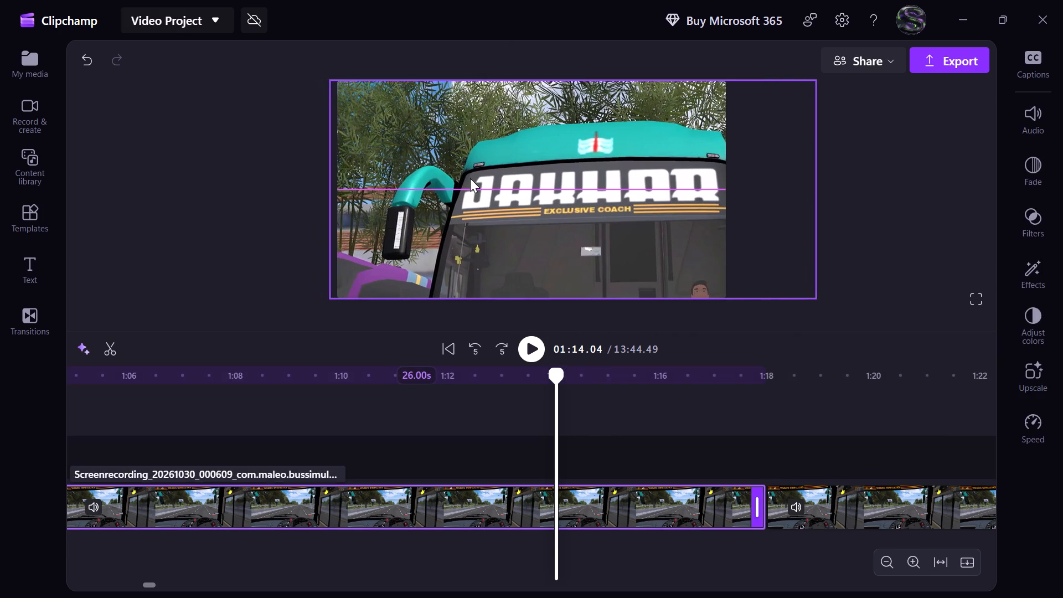
pyautogui.moveTo(470, 178); pyautogui.dragTo(466, 178)
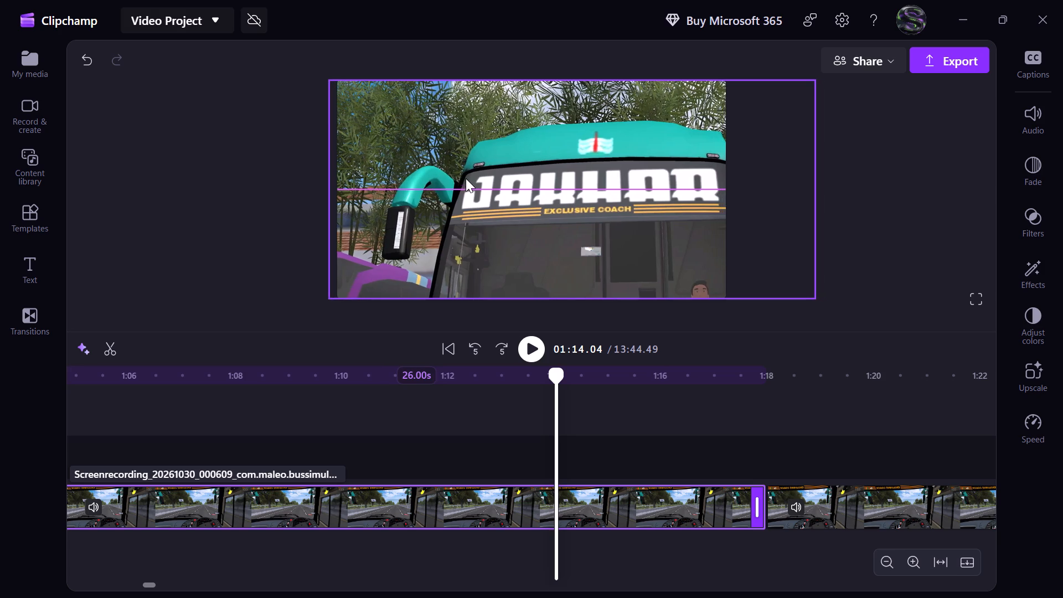
pyautogui.moveTo(466, 178); pyautogui.dragTo(468, 179)
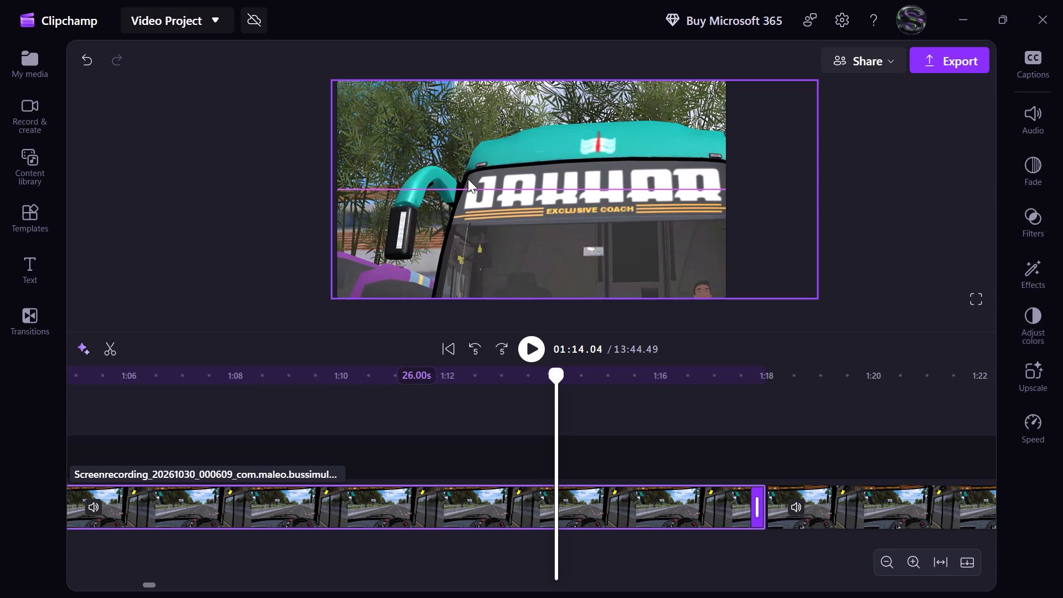
pyautogui.moveTo(468, 179); pyautogui.dragTo(469, 179)
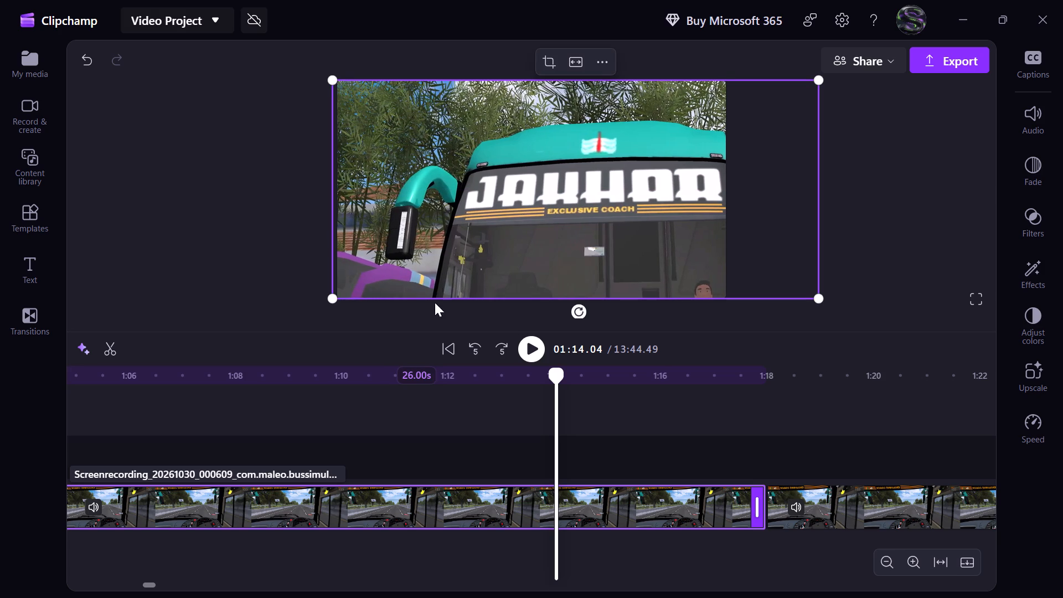
# Play on past 1:18 and split the remaining main video clip at 01:20.00.
pyautogui.click(531, 350)
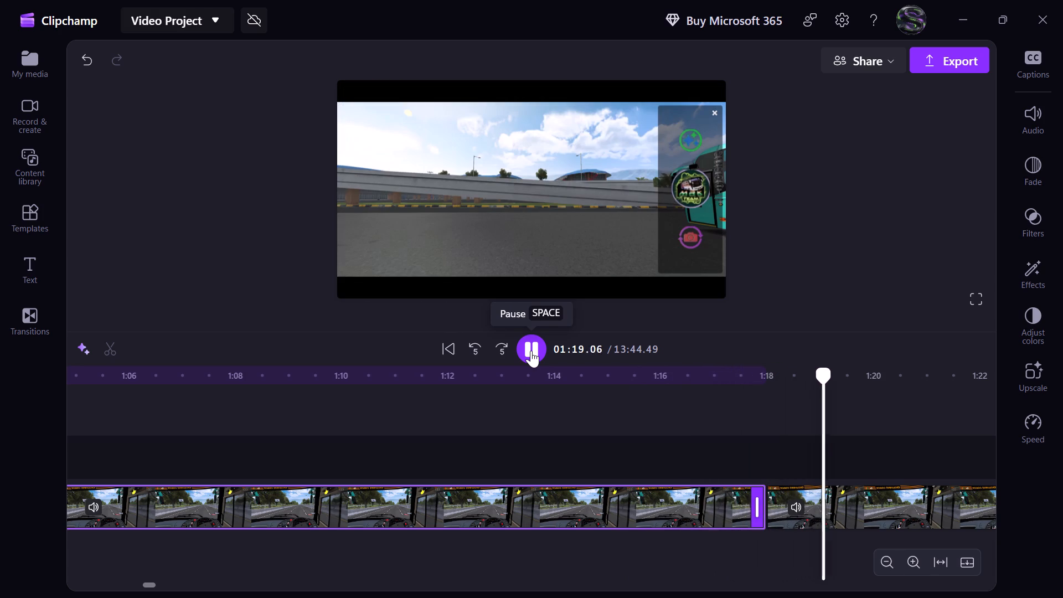
pyautogui.click(524, 350)
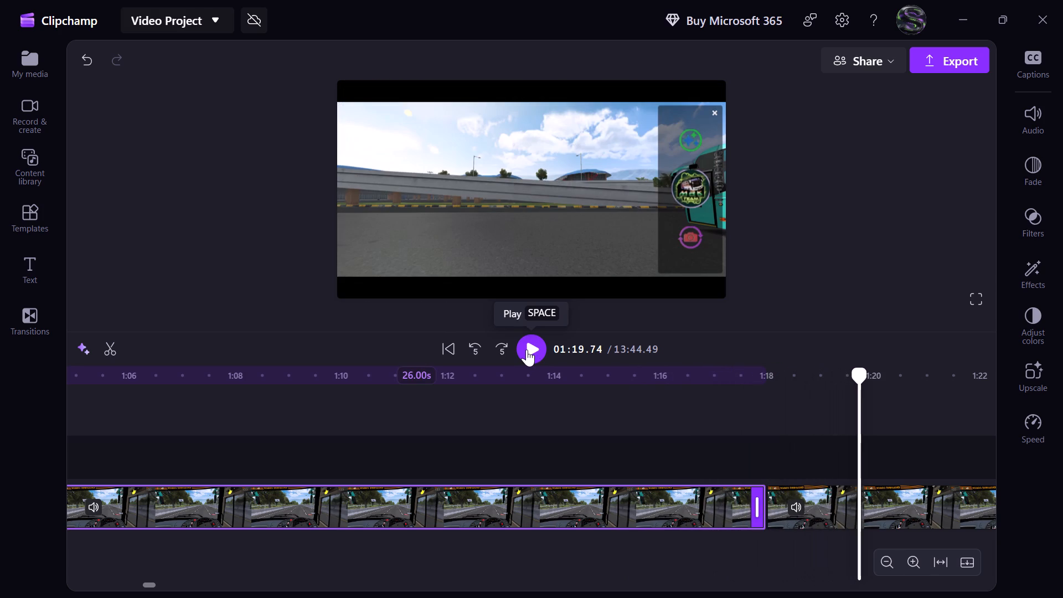
pyautogui.click(527, 349)
pyautogui.click(527, 349)
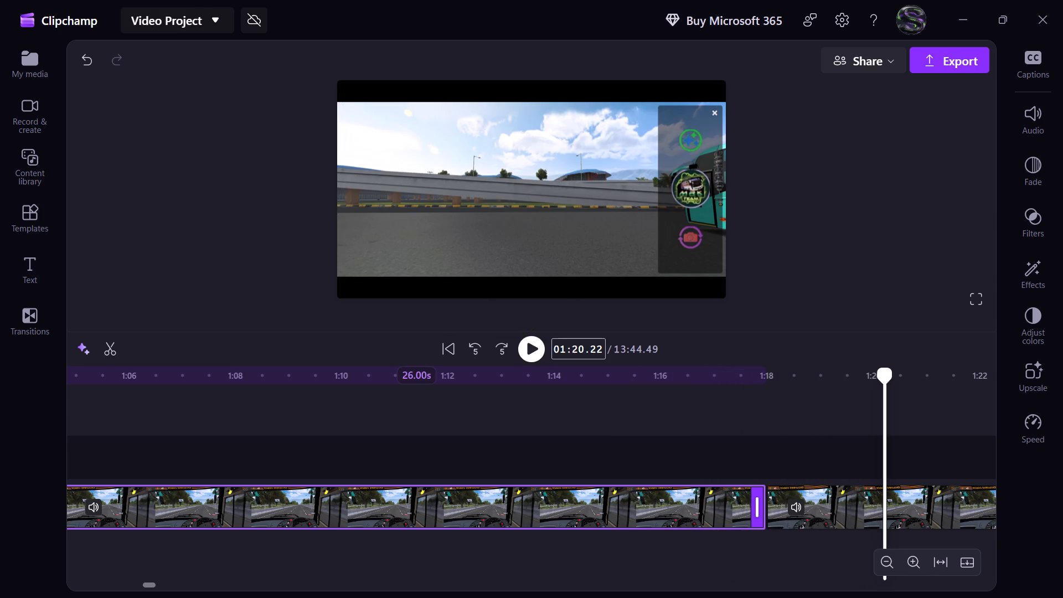
pyautogui.click(598, 352)
pyautogui.write('00')
pyautogui.press('Return')
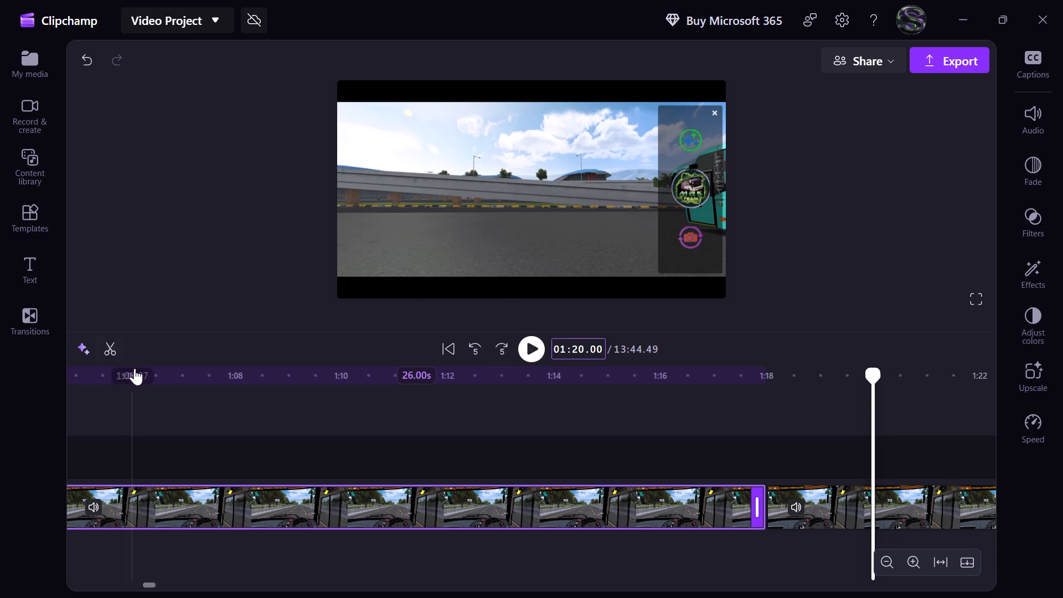
pyautogui.press('s')
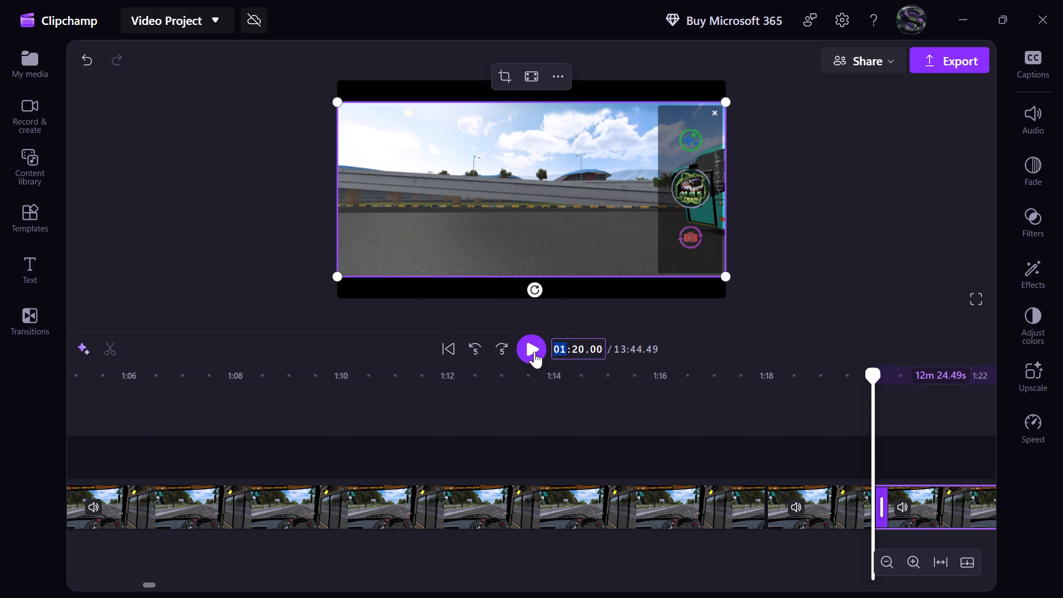
# Delete the 2-second clip between 1:18 and 1:20 and close the gap it leaves on the main track.
pyautogui.click(534, 352)
pyautogui.click(534, 352)
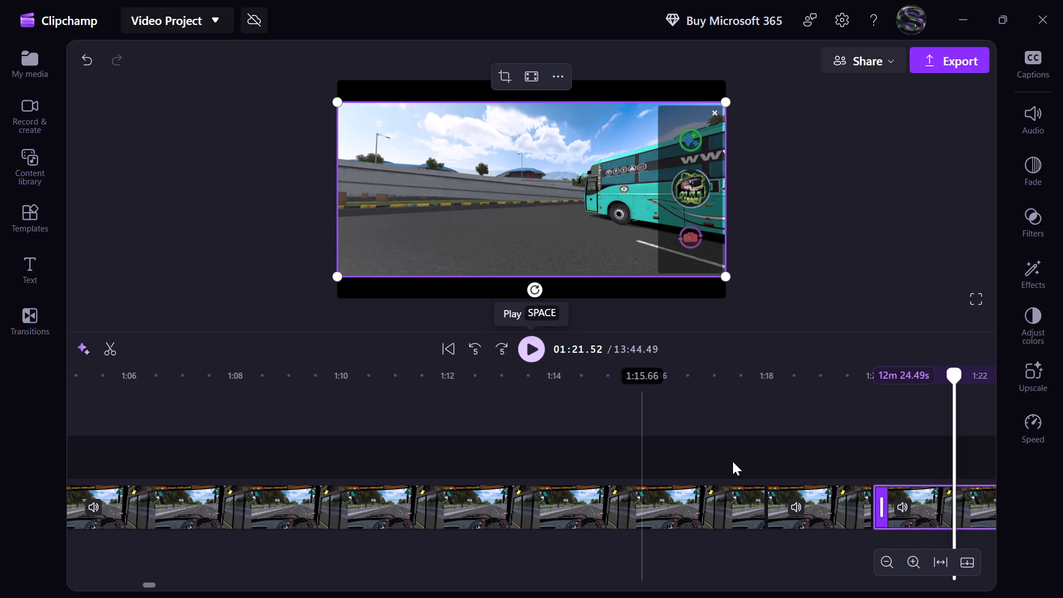
pyautogui.click(797, 460)
pyautogui.click(823, 506)
pyautogui.press('Delete')
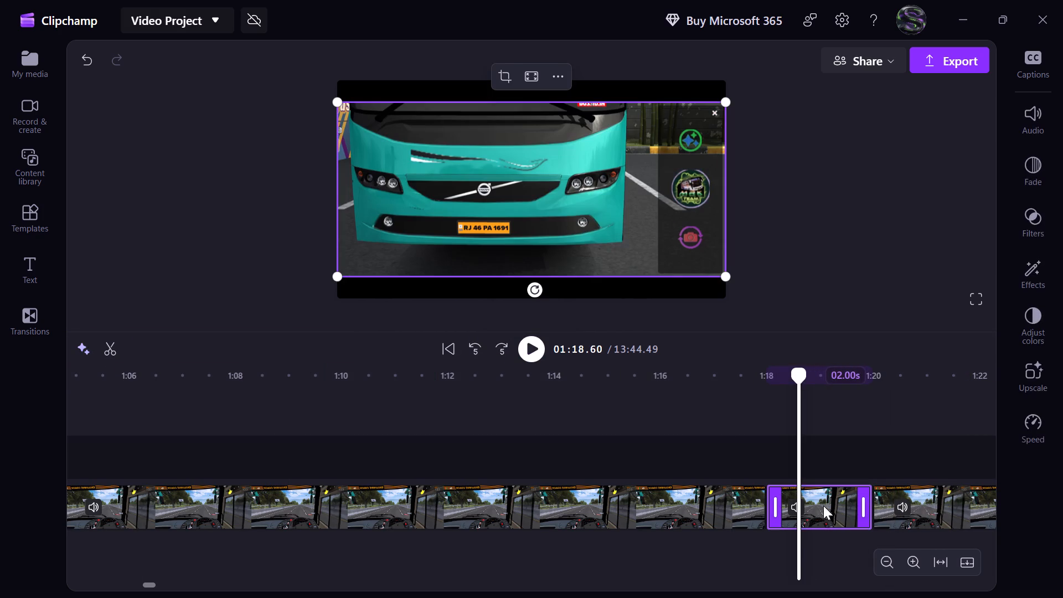
pyautogui.click(823, 506)
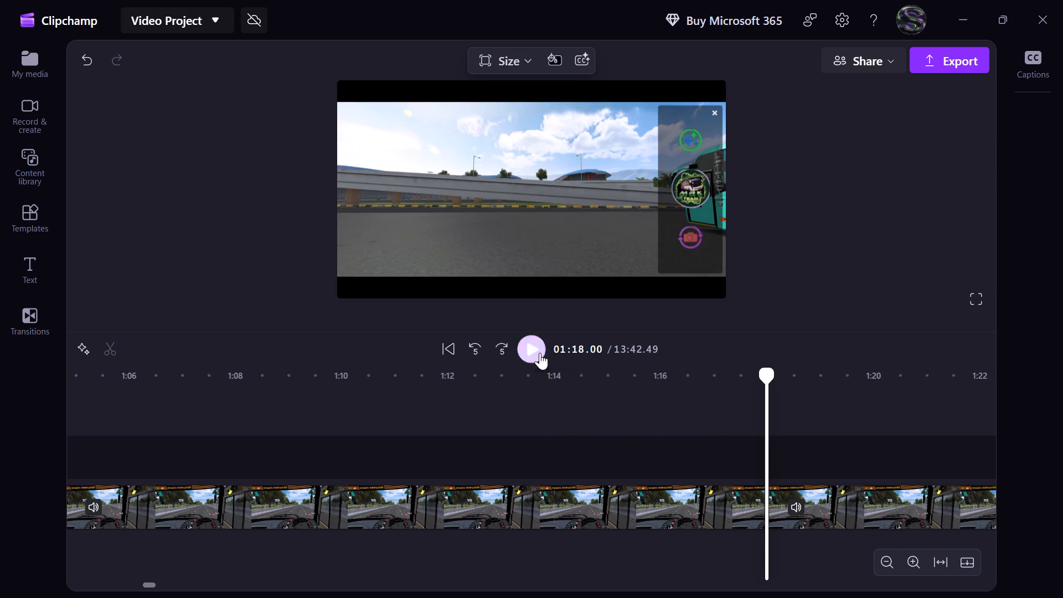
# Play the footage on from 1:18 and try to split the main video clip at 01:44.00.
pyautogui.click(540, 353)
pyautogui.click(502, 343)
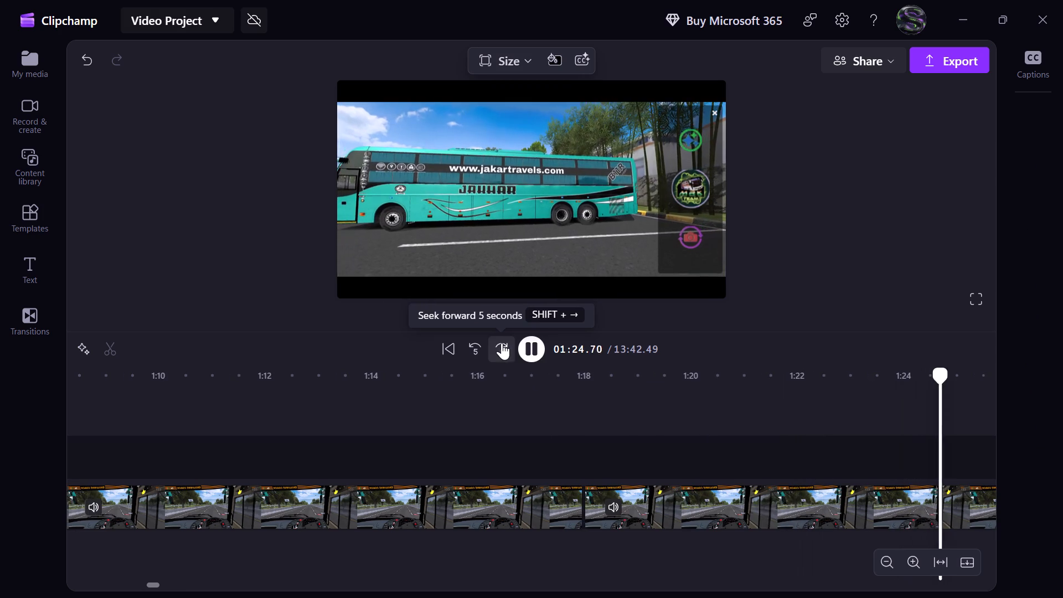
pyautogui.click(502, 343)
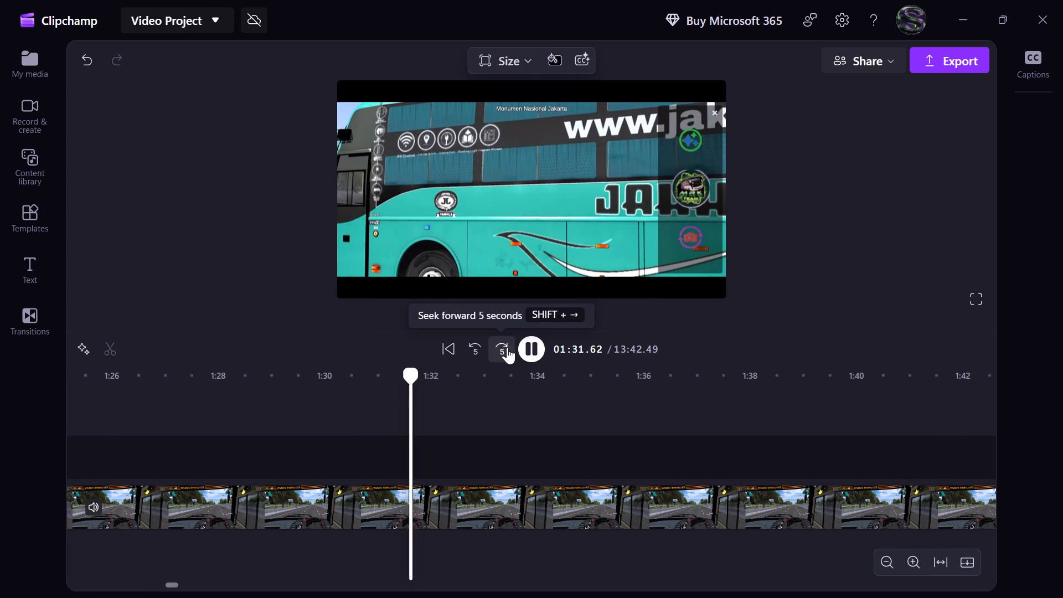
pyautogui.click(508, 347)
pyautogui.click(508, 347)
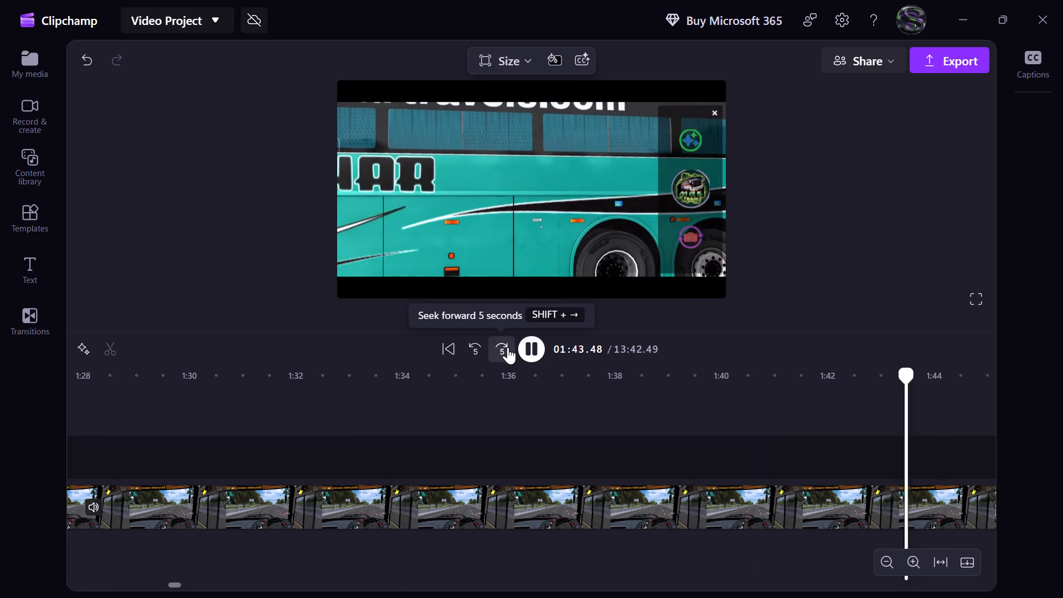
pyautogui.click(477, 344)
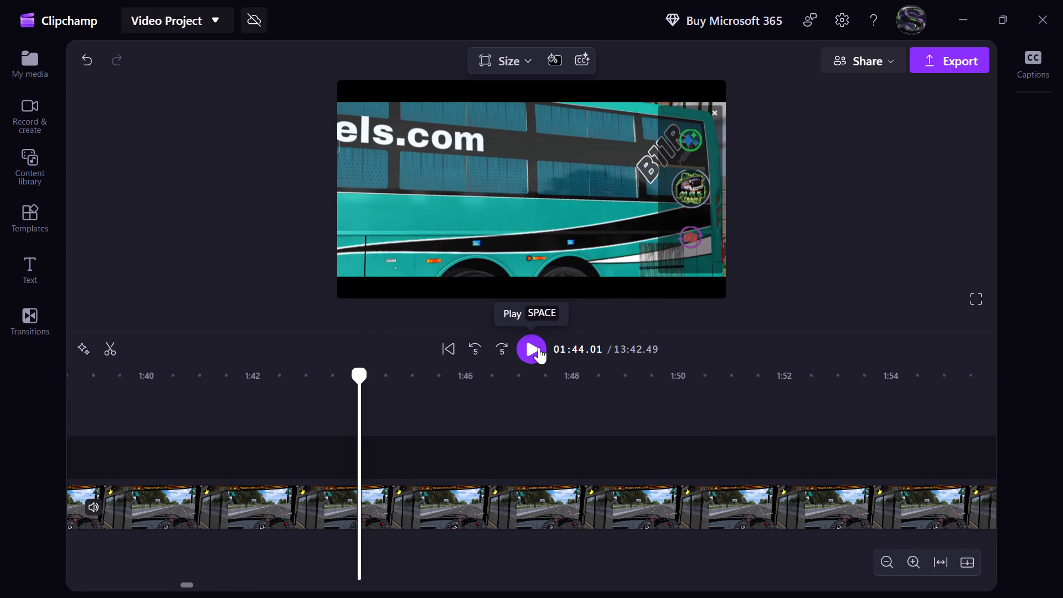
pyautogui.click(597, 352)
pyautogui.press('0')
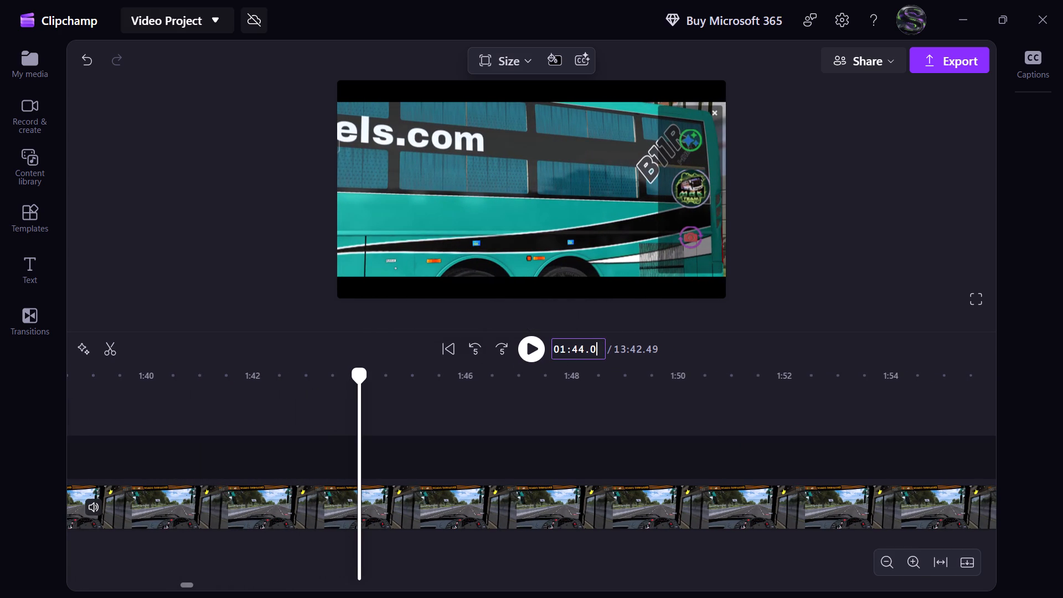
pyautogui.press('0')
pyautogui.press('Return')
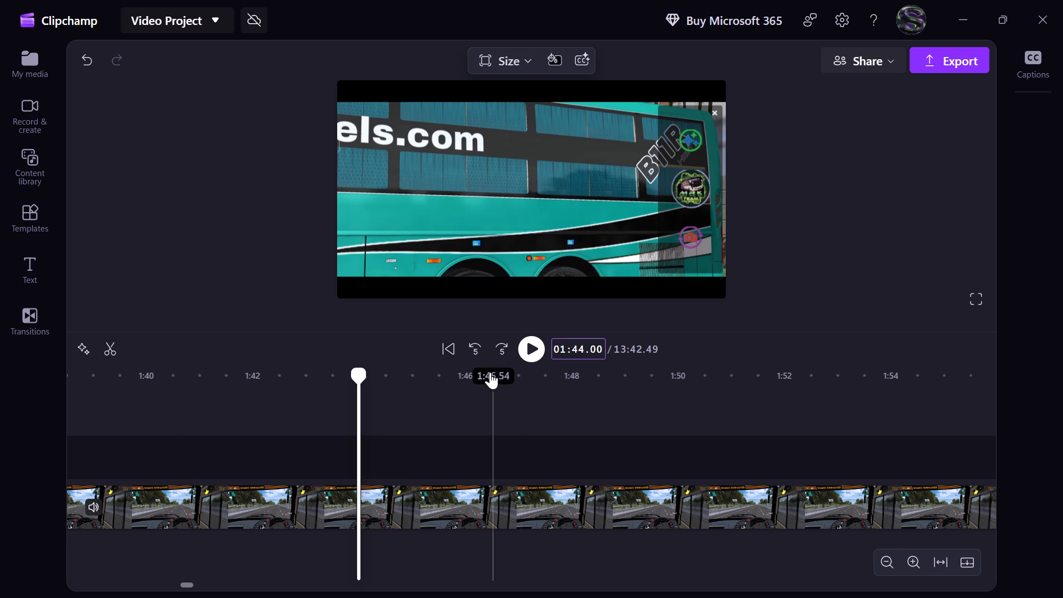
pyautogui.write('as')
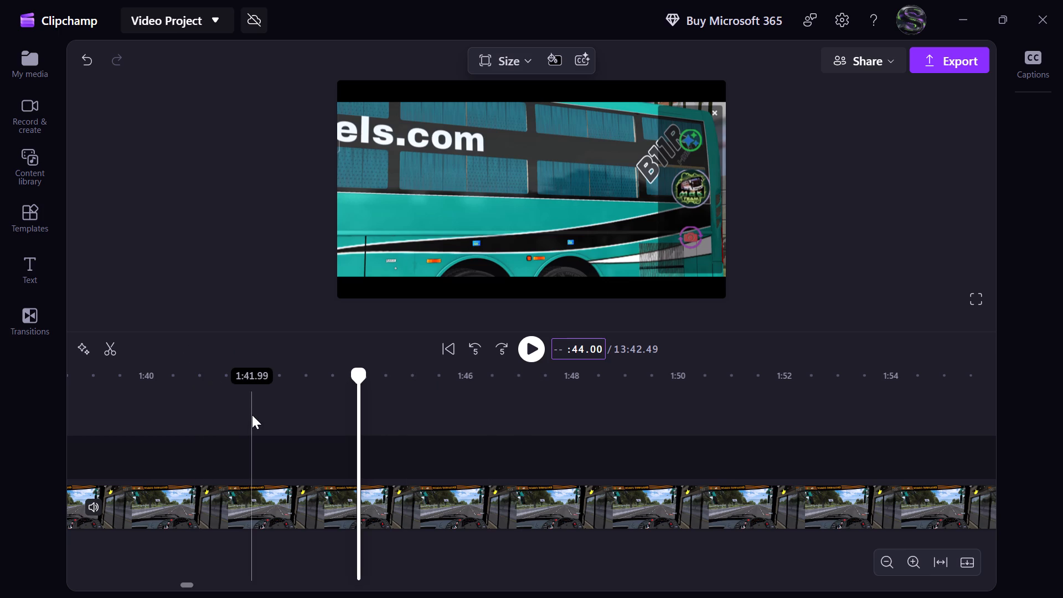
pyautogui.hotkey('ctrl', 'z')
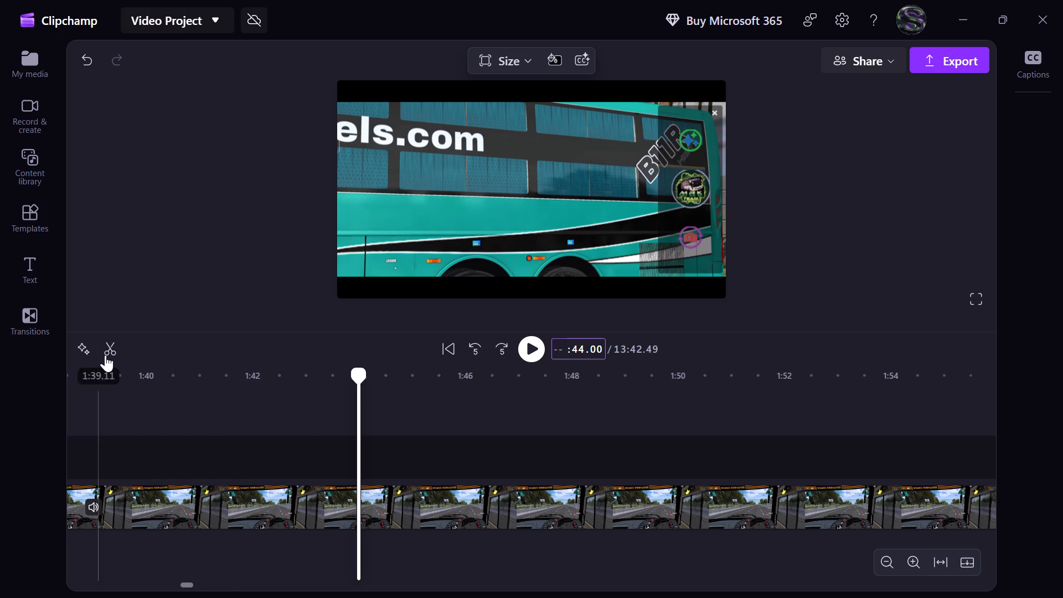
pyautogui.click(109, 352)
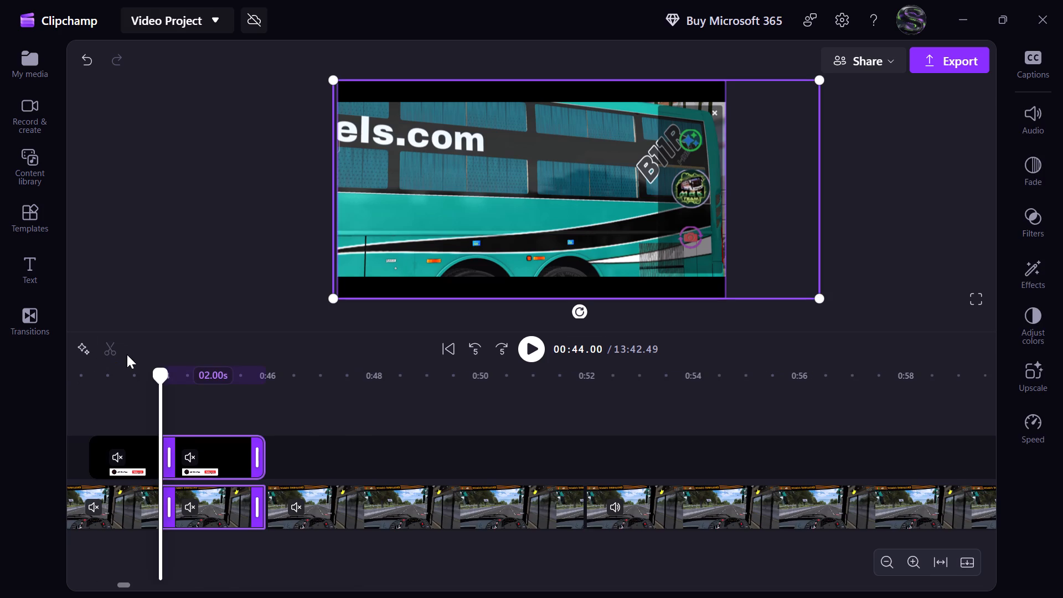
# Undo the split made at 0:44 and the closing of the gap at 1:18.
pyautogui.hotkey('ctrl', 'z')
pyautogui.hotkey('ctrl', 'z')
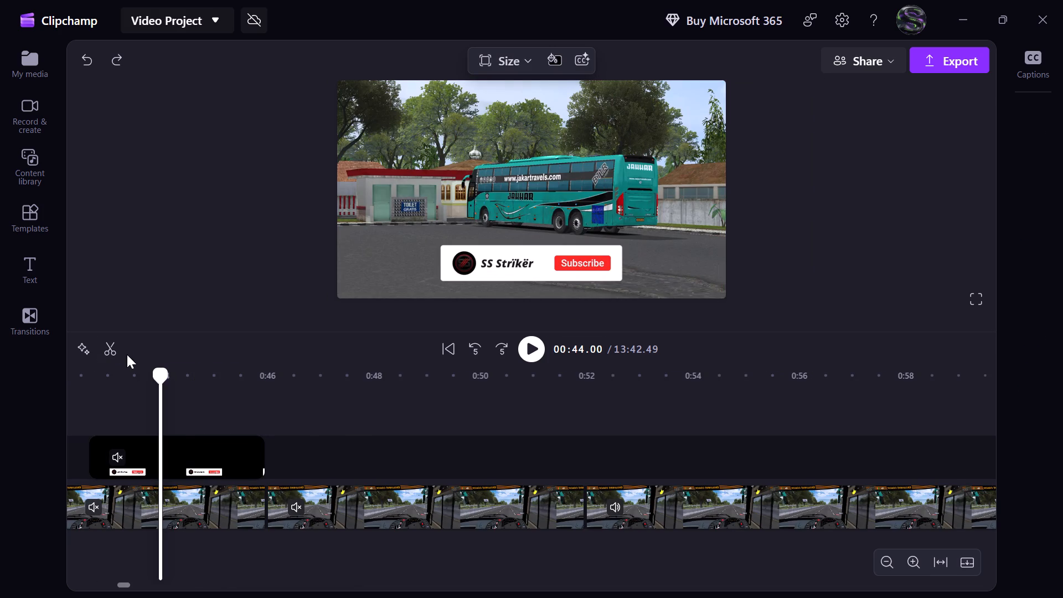
# Return to the 2-second gap between 1:18 and 1:20 on the main track and remove it.
pyautogui.click(210, 400)
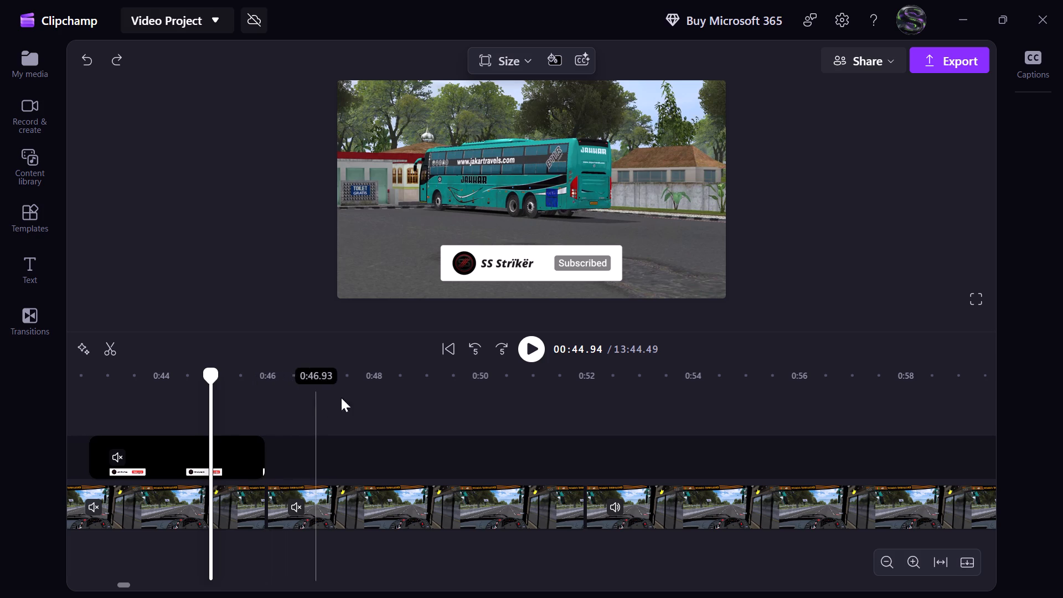
pyautogui.click(590, 418)
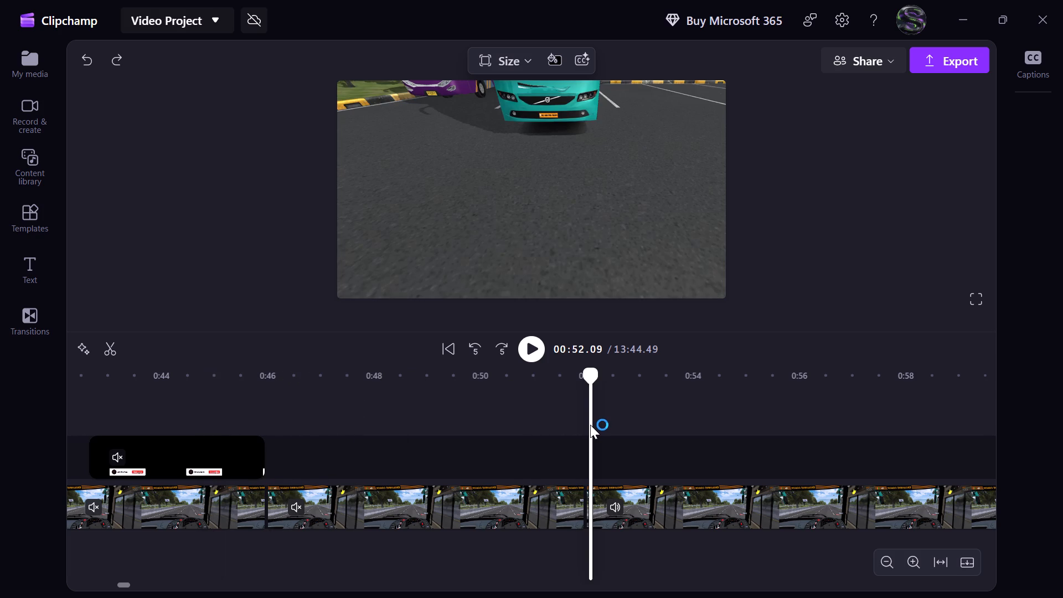
pyautogui.tripleClick(506, 344)
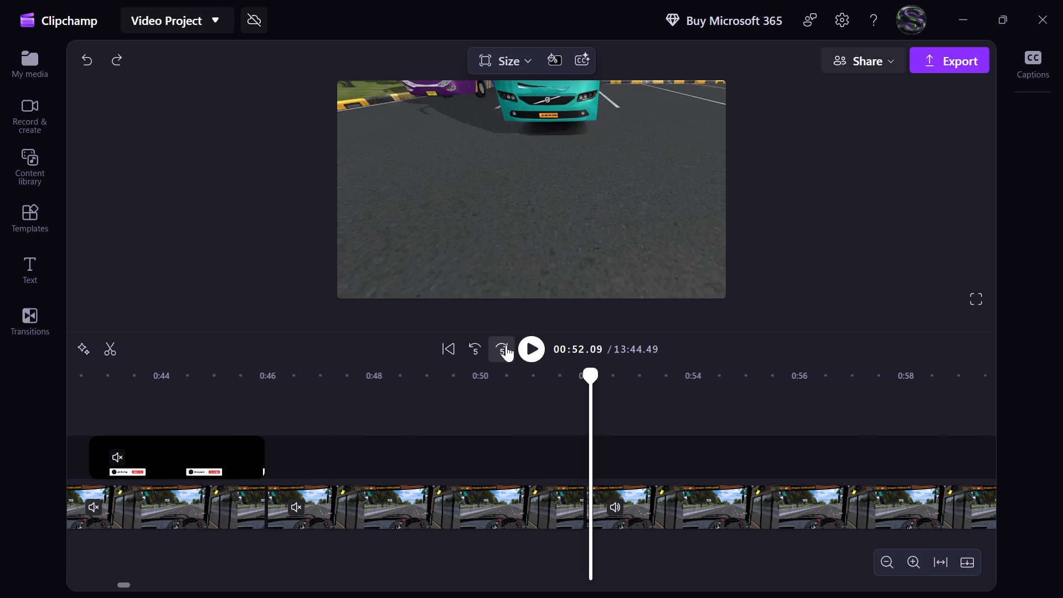
pyautogui.doubleClick(506, 345)
pyautogui.click(506, 345)
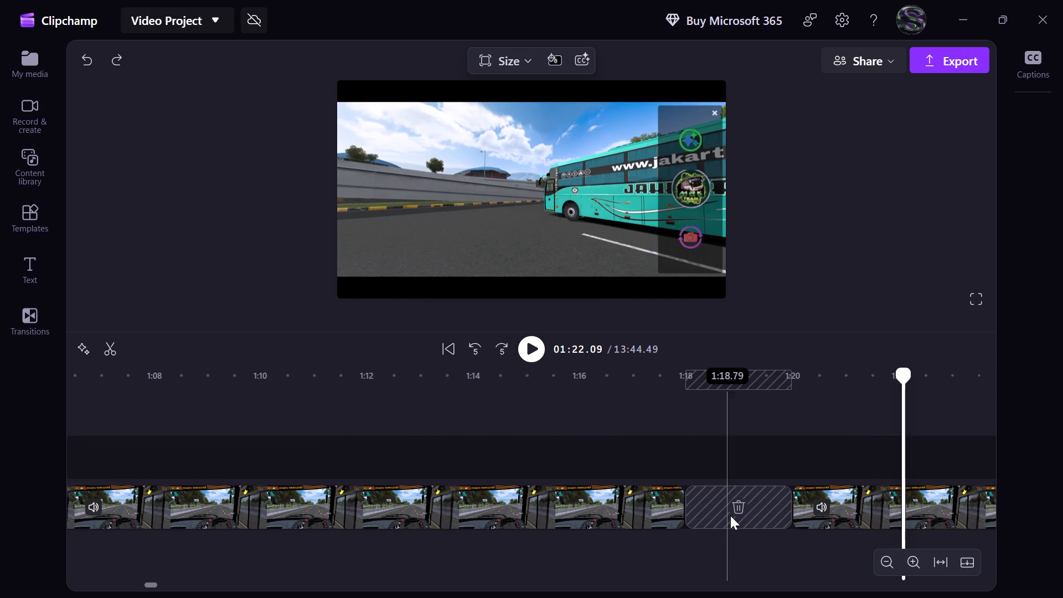
pyautogui.click(740, 512)
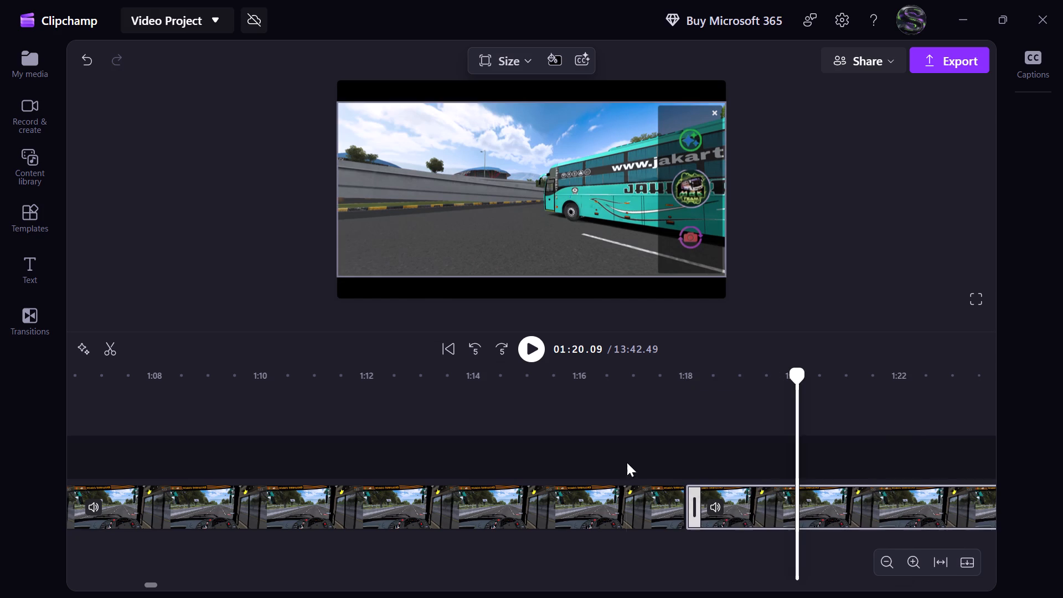
# Play the footage on from 1:18 and split the main video clip at 01:44.00.
pyautogui.click(691, 434)
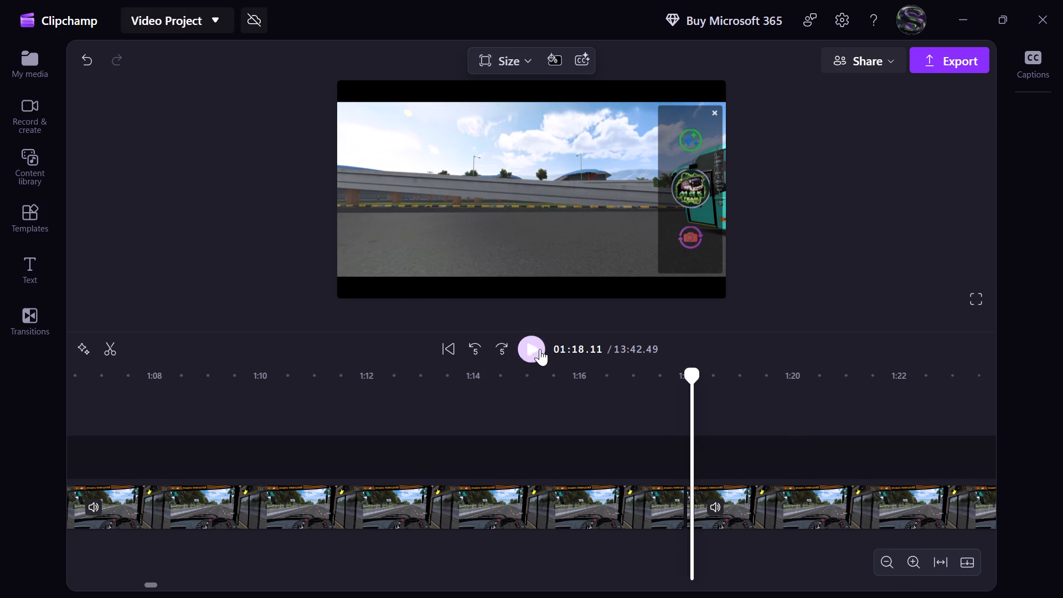
pyautogui.click(537, 348)
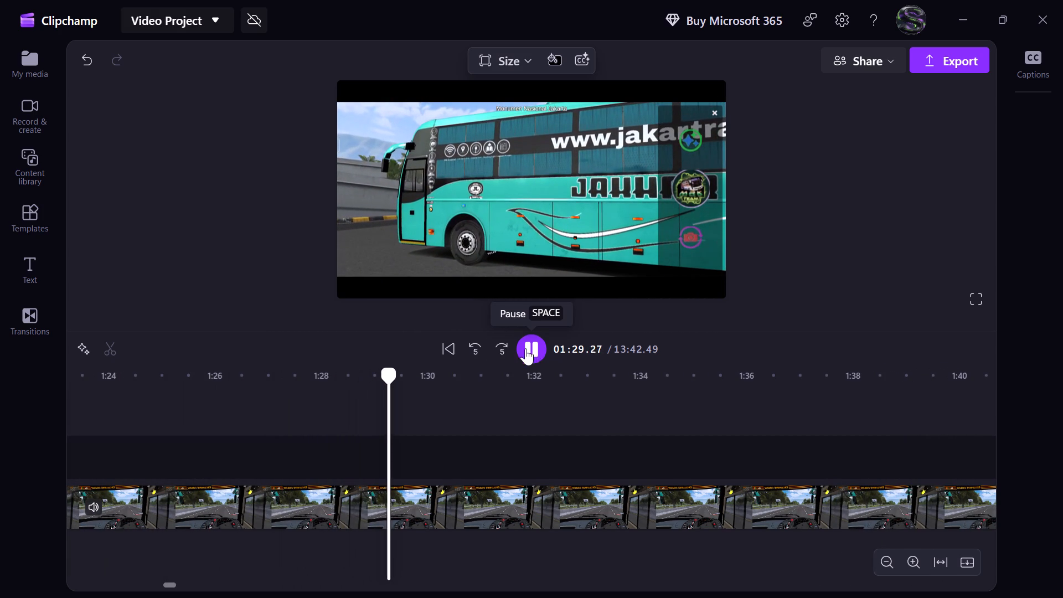
pyautogui.click(503, 349)
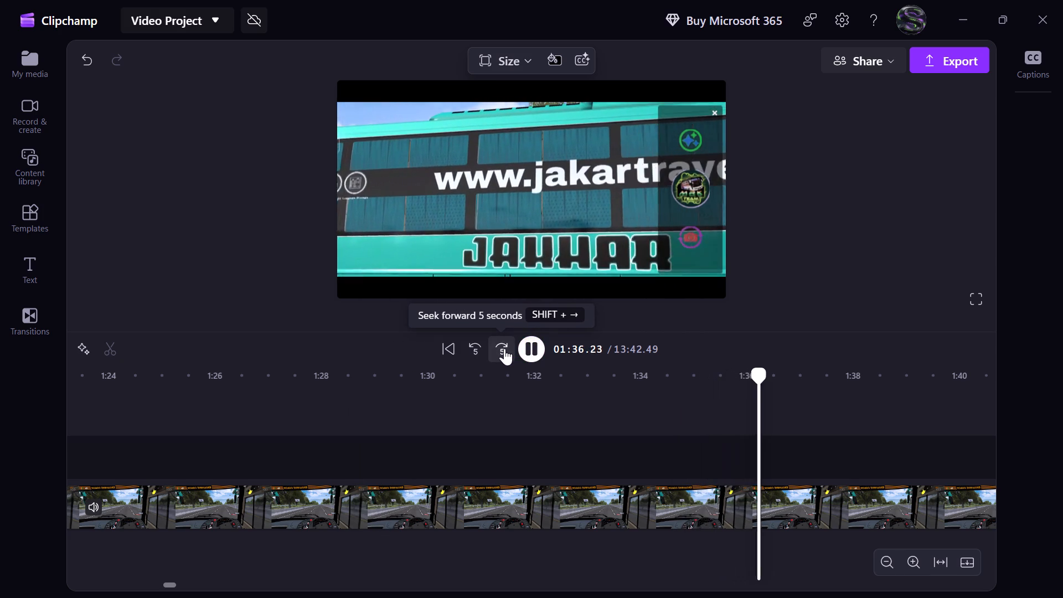
pyautogui.click(504, 348)
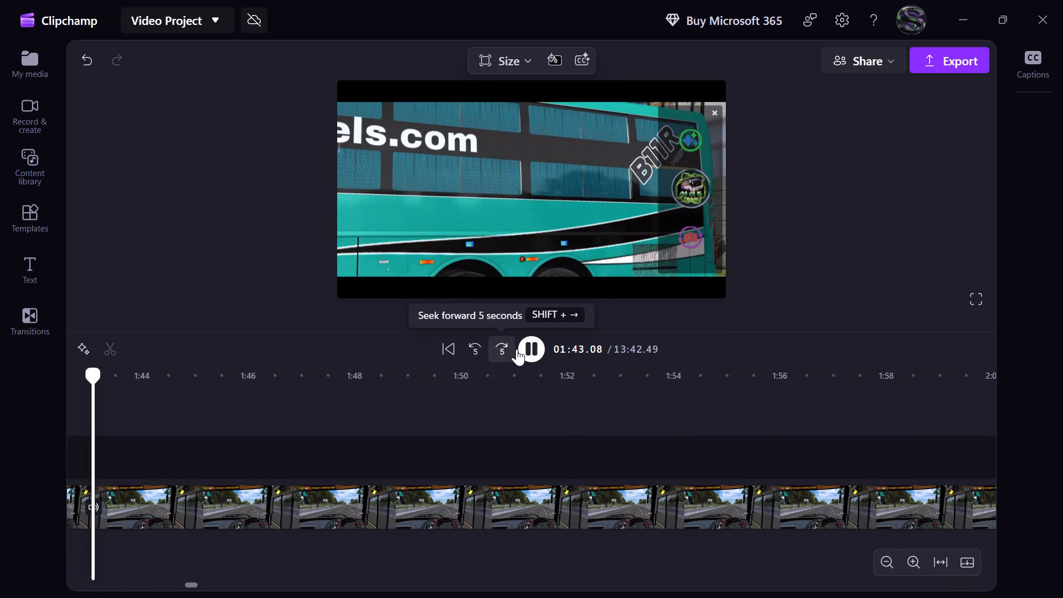
pyautogui.click(534, 349)
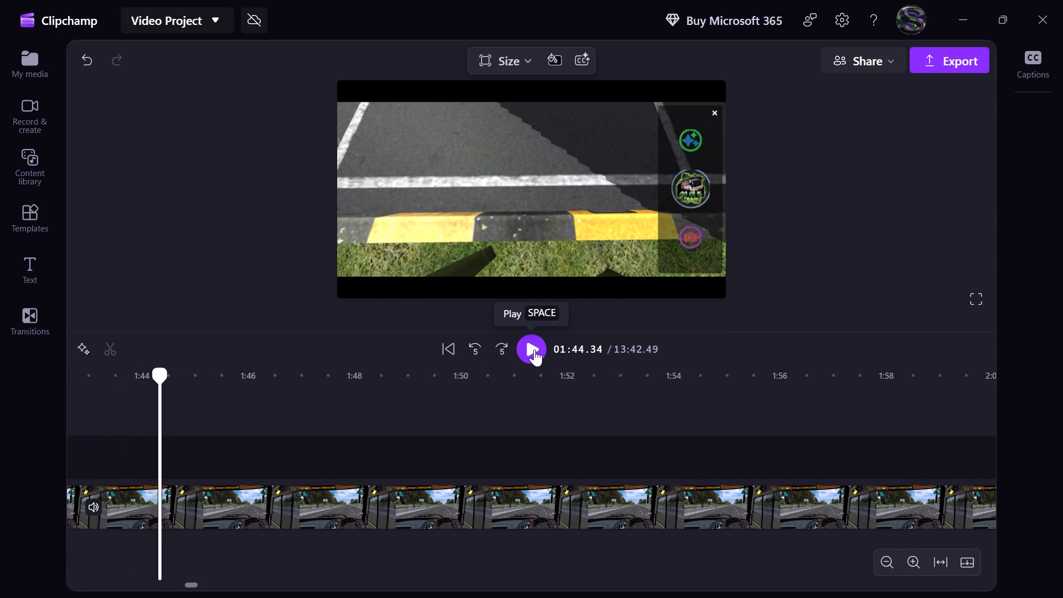
pyautogui.click(589, 355)
pyautogui.write('00')
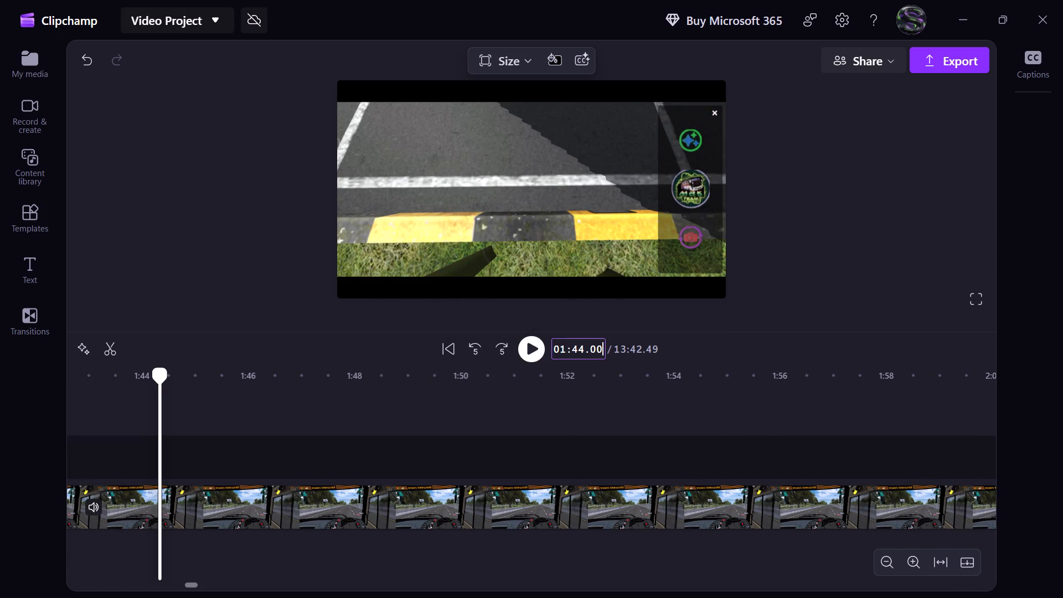
pyautogui.press('Return')
pyautogui.press('s')
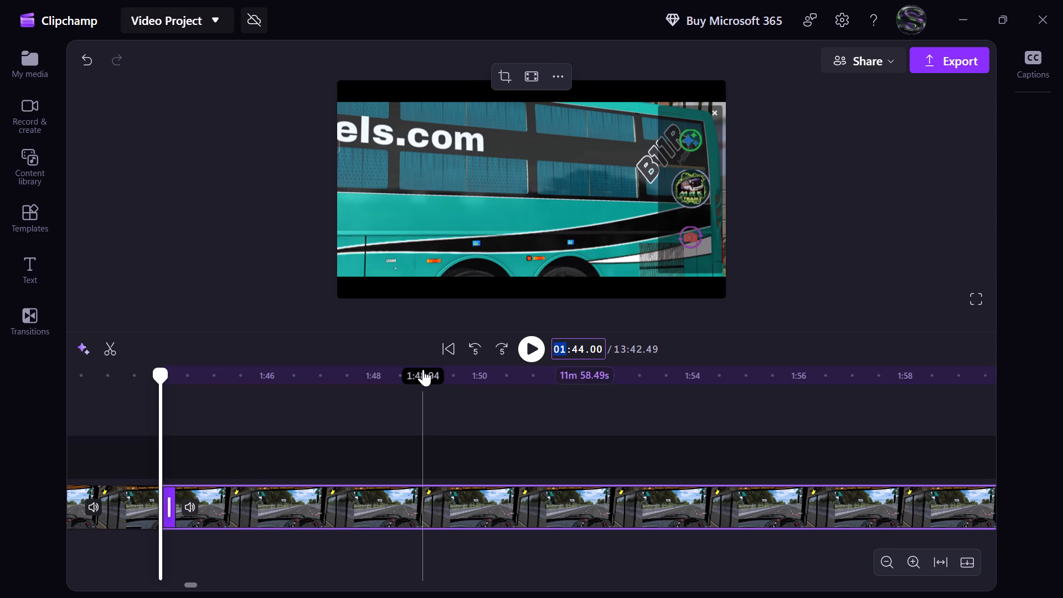
# Make the 26-second clip between 1:18 and 1:44 fill the frame and shift it sideways until the icon sidebar is out of view.
pyautogui.hscroll(1, 222, 411)
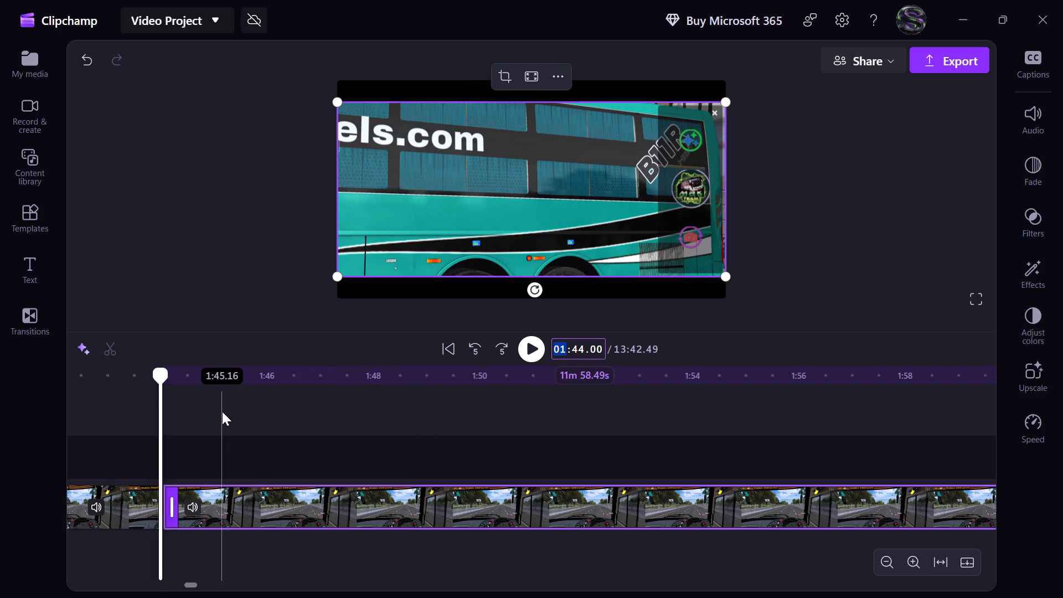
pyautogui.hscroll(1, 222, 411)
pyautogui.click(222, 411)
pyautogui.click(316, 514)
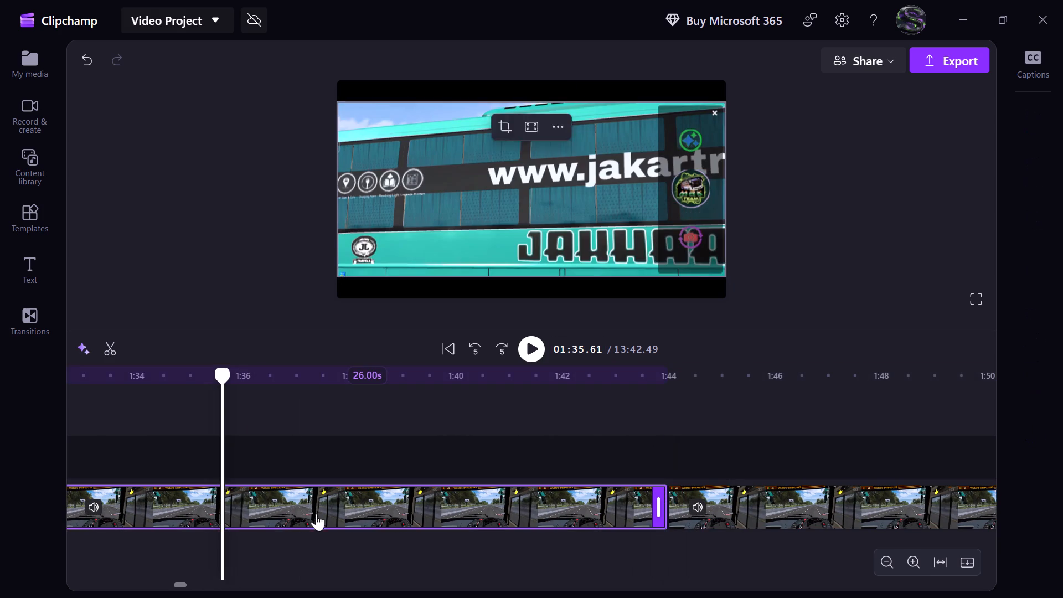
pyautogui.click(532, 64)
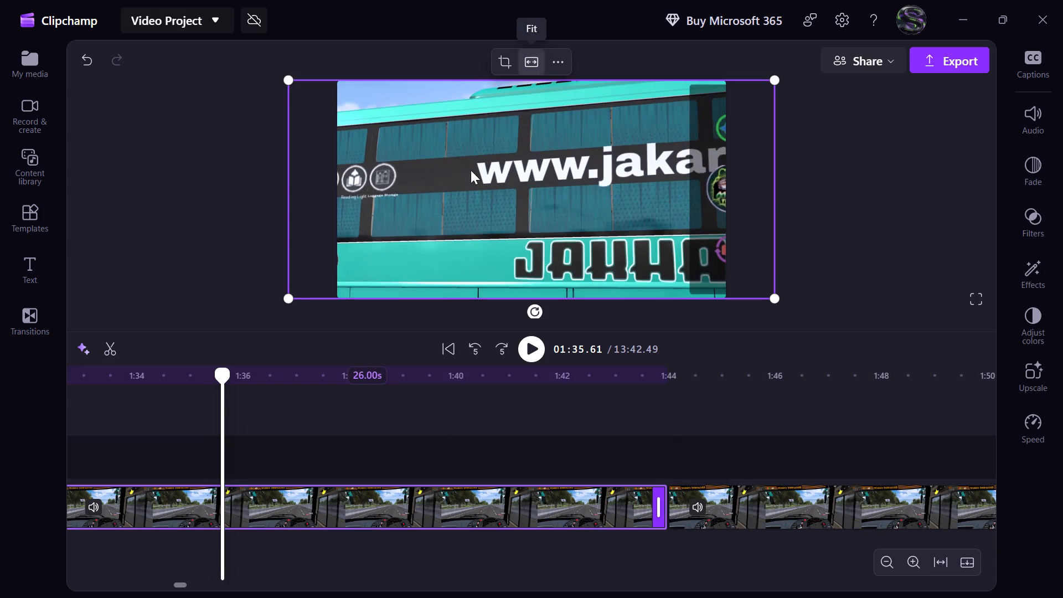
pyautogui.moveTo(460, 179); pyautogui.dragTo(496, 177)
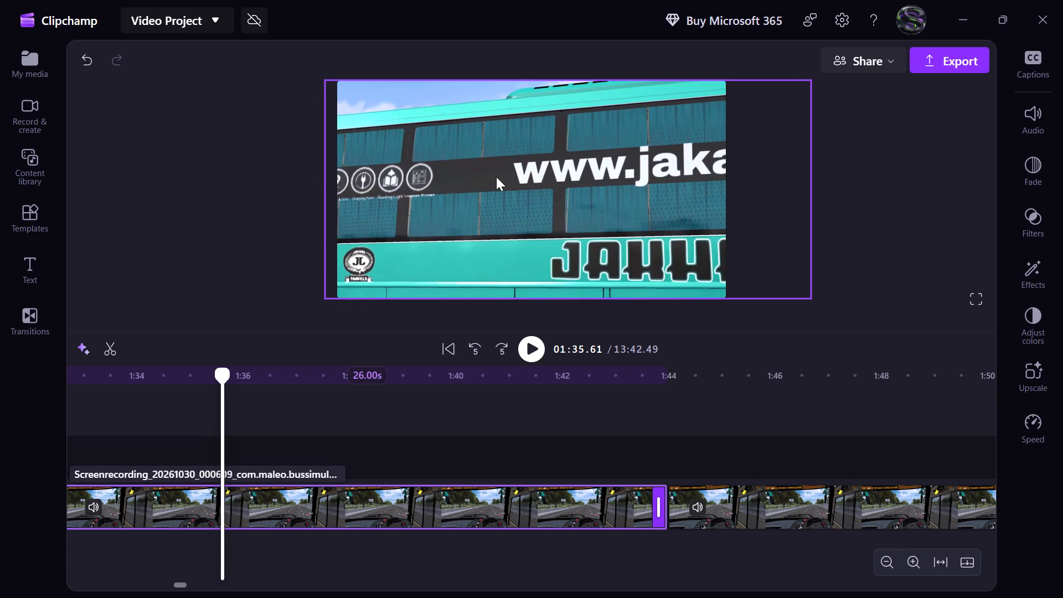
pyautogui.moveTo(496, 177); pyautogui.dragTo(500, 179)
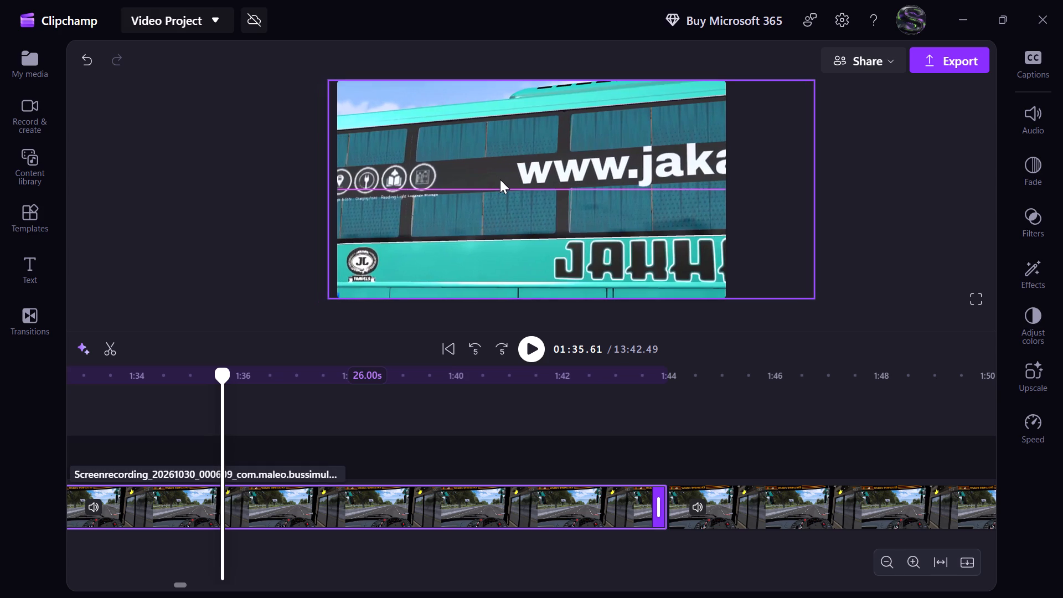
pyautogui.moveTo(500, 179); pyautogui.dragTo(504, 179)
# Mute the reframed clip between 1:18 and 1:44 and the preceding clip between 0:52 and 1:18.
pyautogui.hscroll(5, 386, 435)
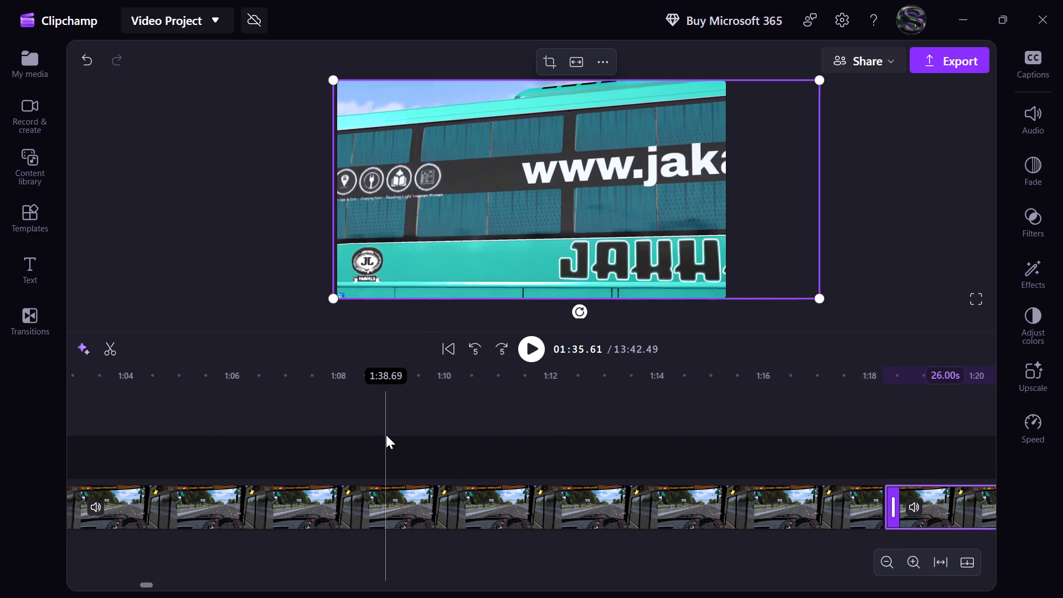
pyautogui.click(386, 435)
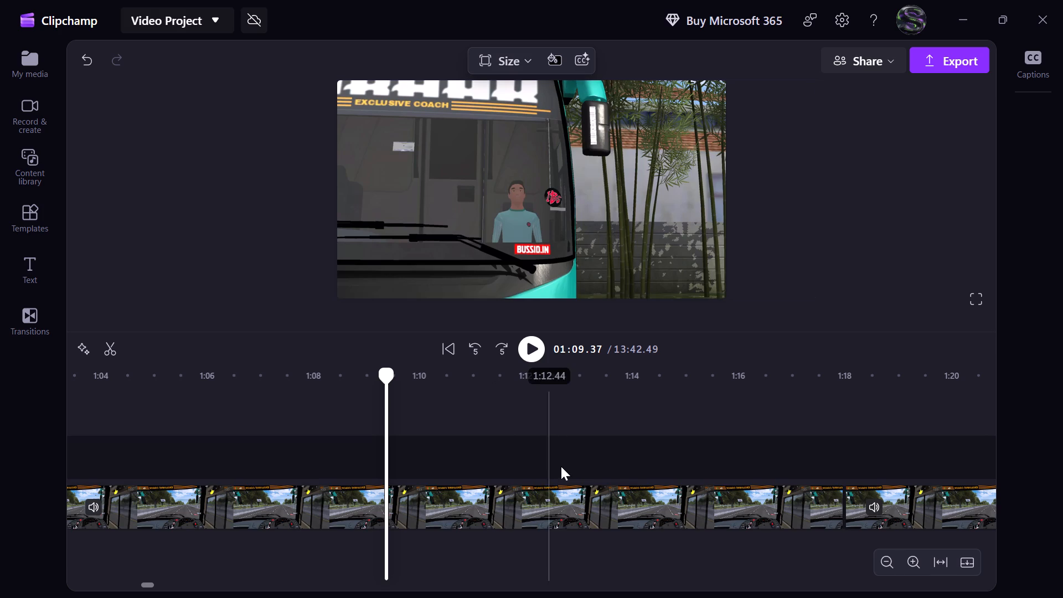
pyautogui.hscroll(-4, 564, 462)
pyautogui.click(564, 462)
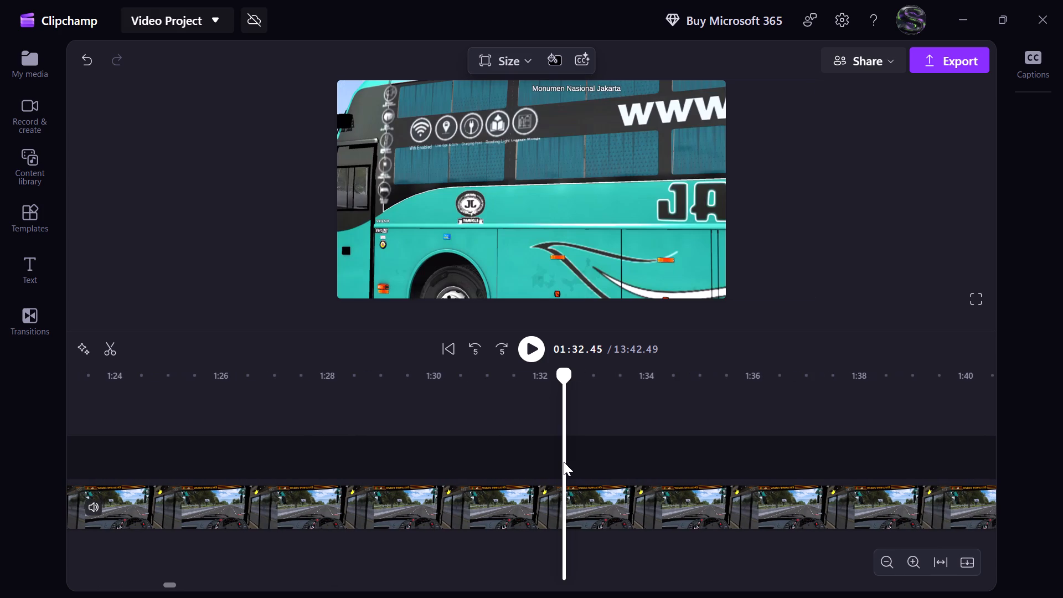
pyautogui.hscroll(-1, 564, 462)
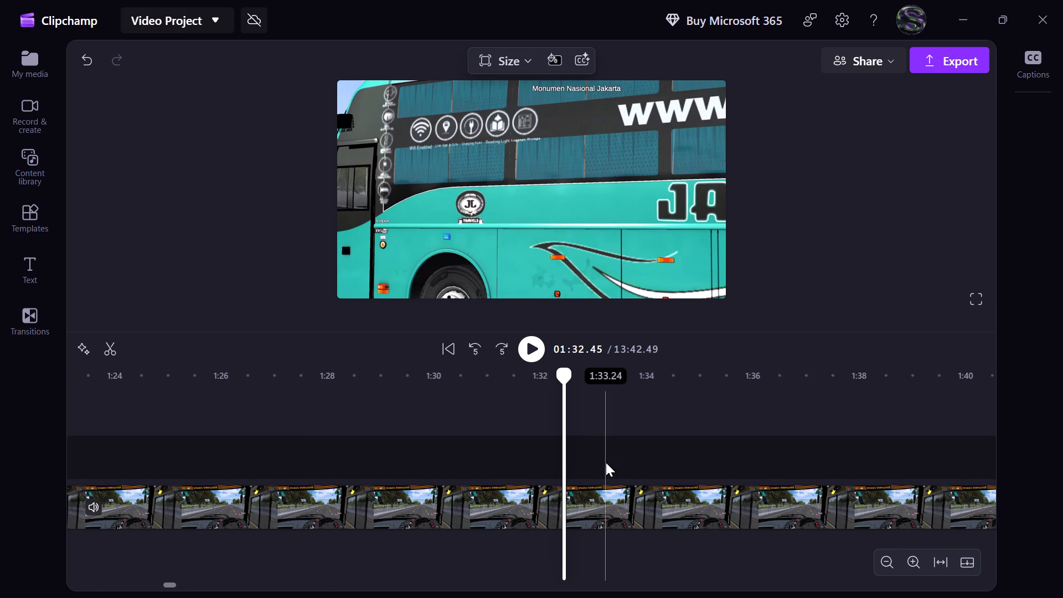
pyautogui.hscroll(-1, 606, 462)
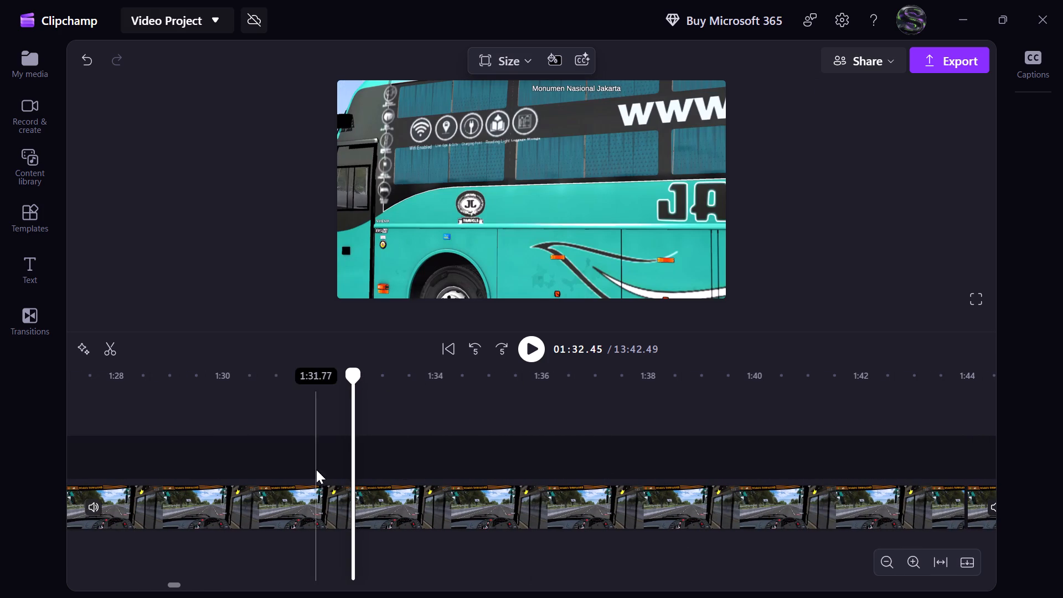
pyautogui.click(91, 508)
pyautogui.hscroll(2, 248, 416)
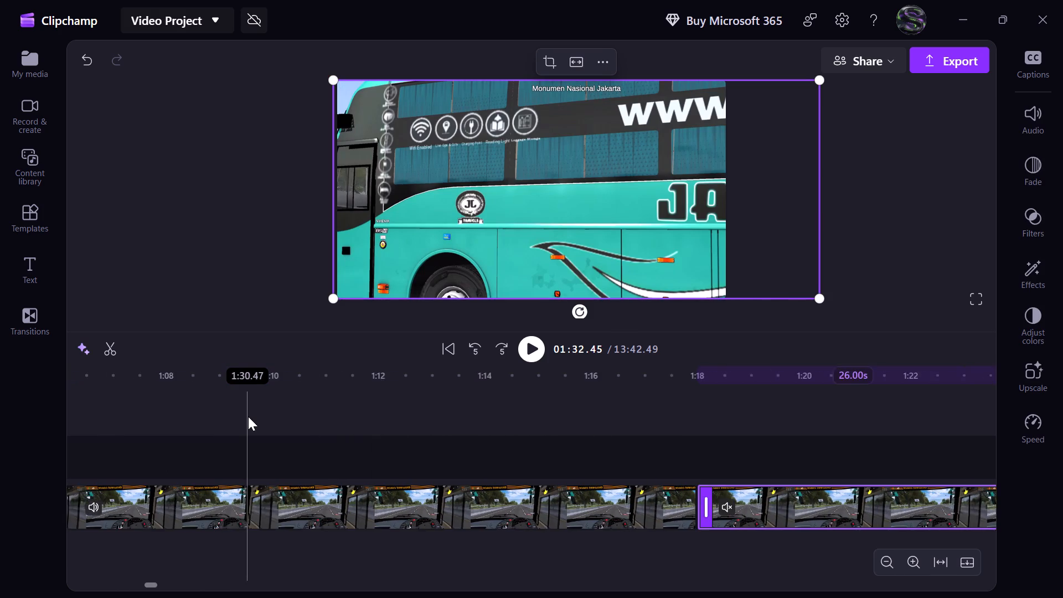
pyautogui.hscroll(2, 248, 416)
pyautogui.click(98, 507)
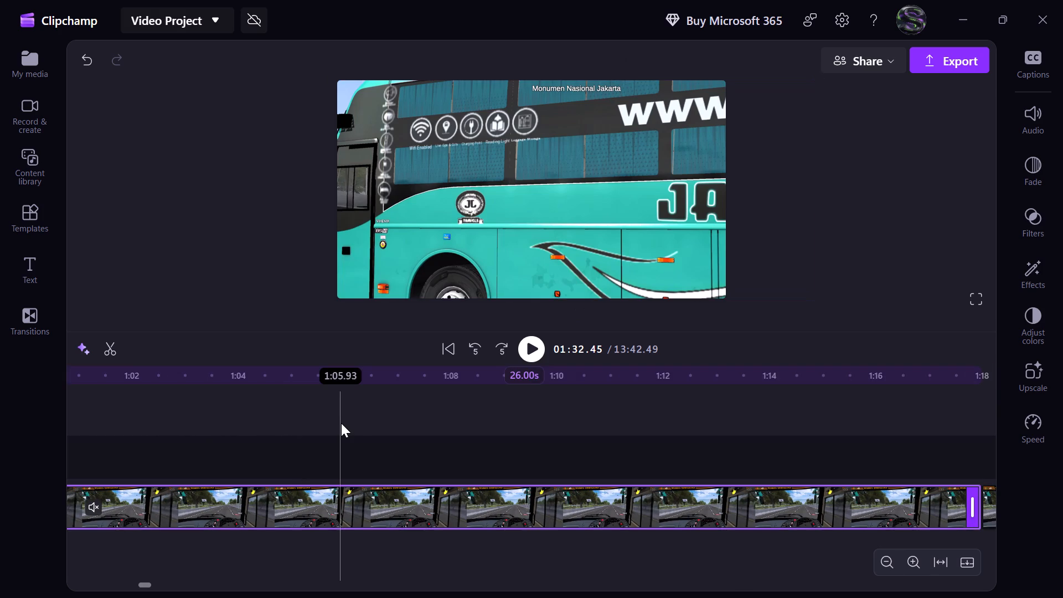
# Look over the main track's muted clips and the footage past 2:00, returning to the cut at 1:44.
pyautogui.hscroll(3, 341, 423)
pyautogui.hscroll(-2, 341, 423)
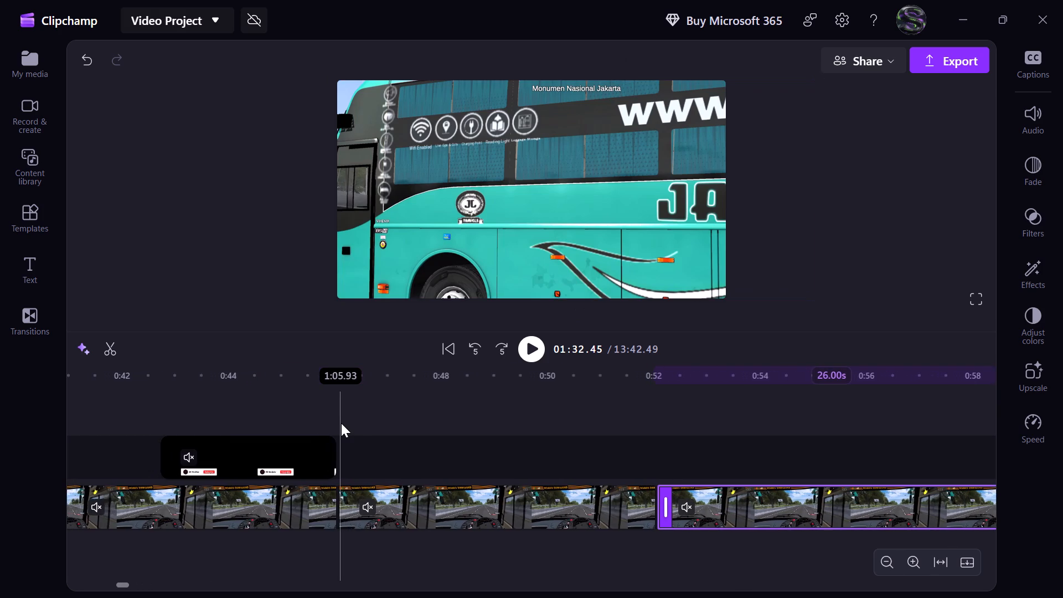
pyautogui.hscroll(-3, 341, 423)
pyautogui.click(341, 423)
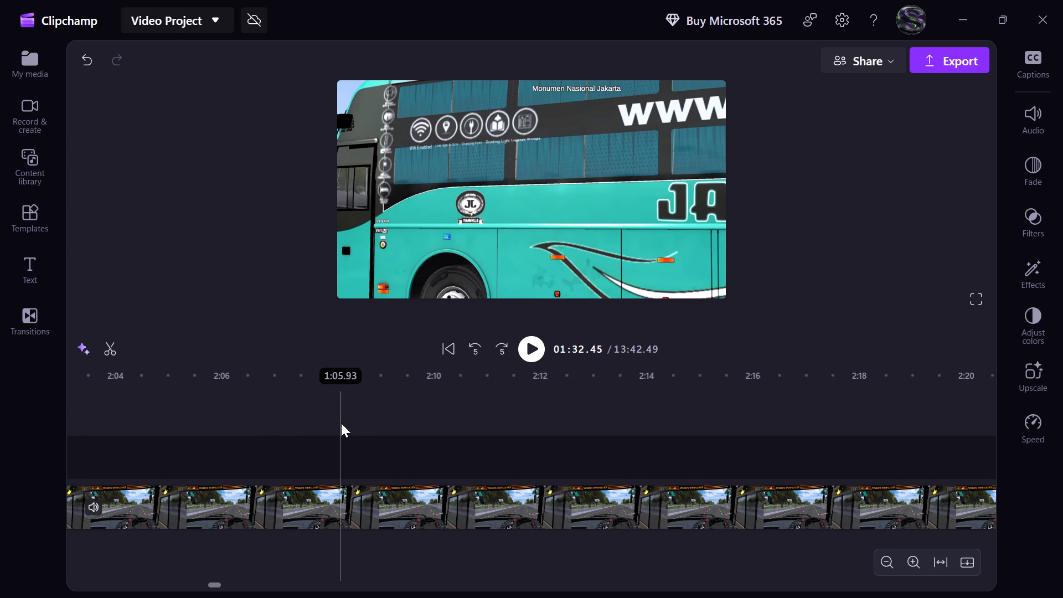
pyautogui.hscroll(1, 341, 423)
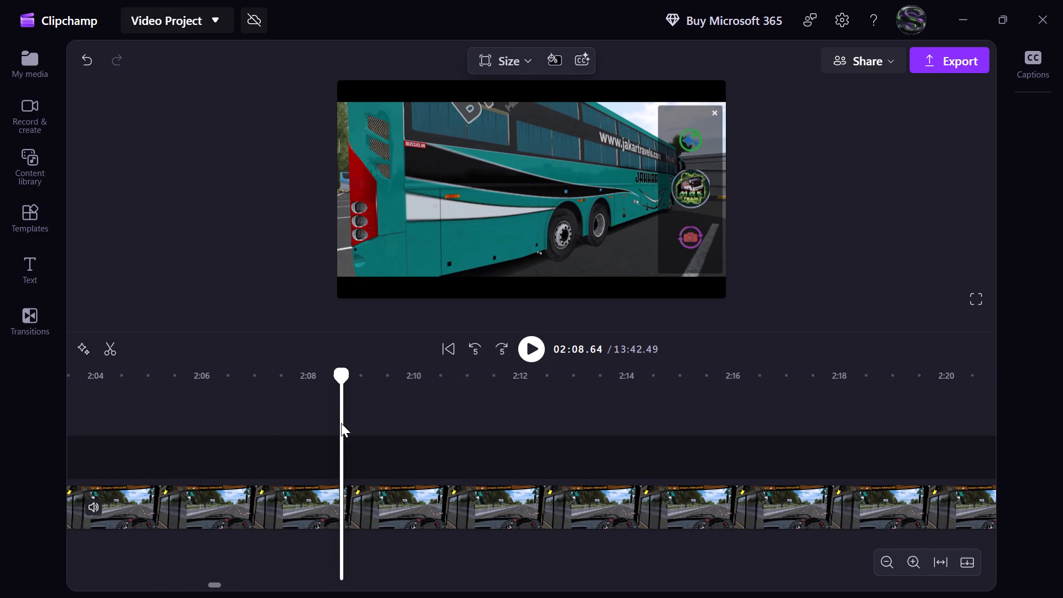
pyautogui.hscroll(2, 350, 465)
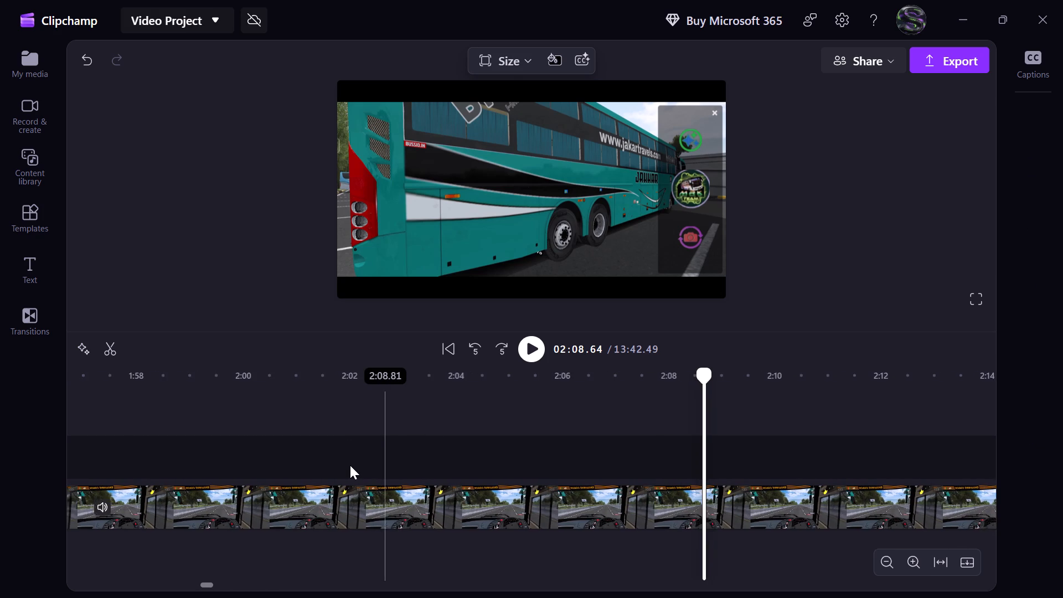
pyautogui.hscroll(1, 350, 465)
pyautogui.click(350, 465)
pyautogui.hscroll(1, 350, 465)
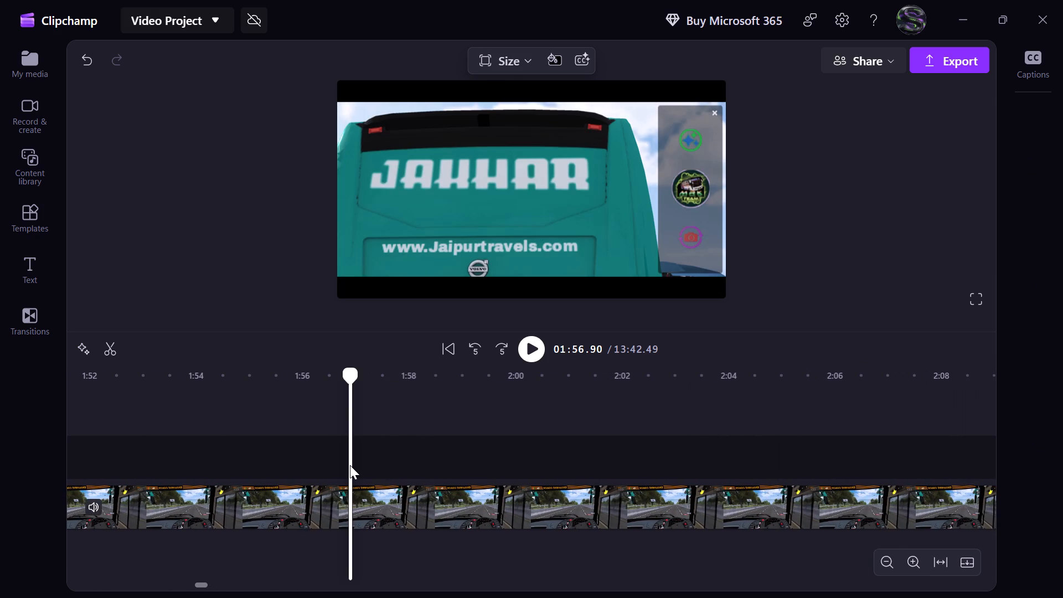
pyautogui.hscroll(1, 350, 465)
pyautogui.hscroll(1, 288, 450)
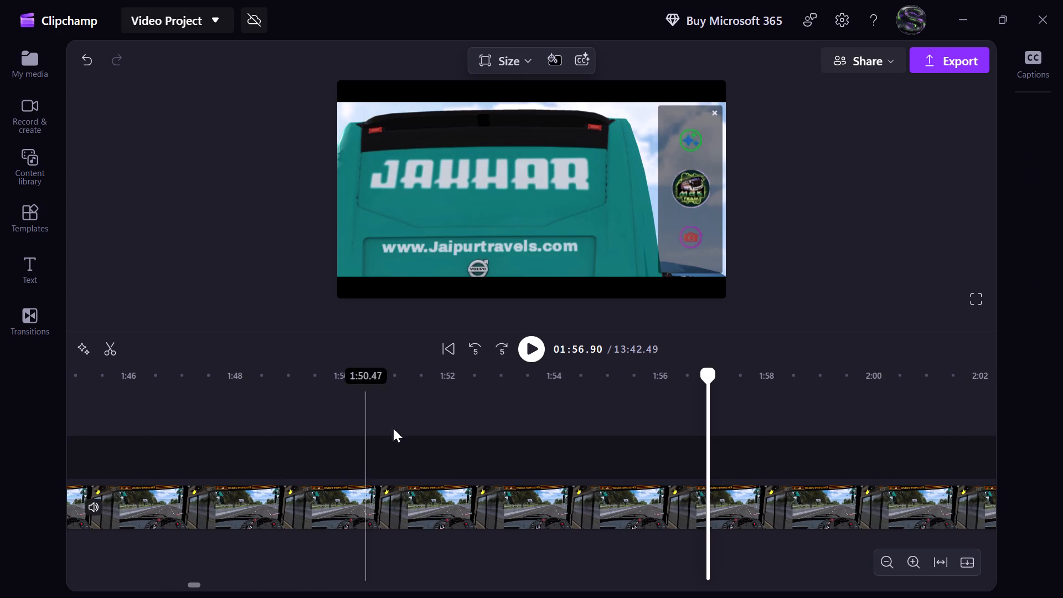
pyautogui.hscroll(2, 326, 416)
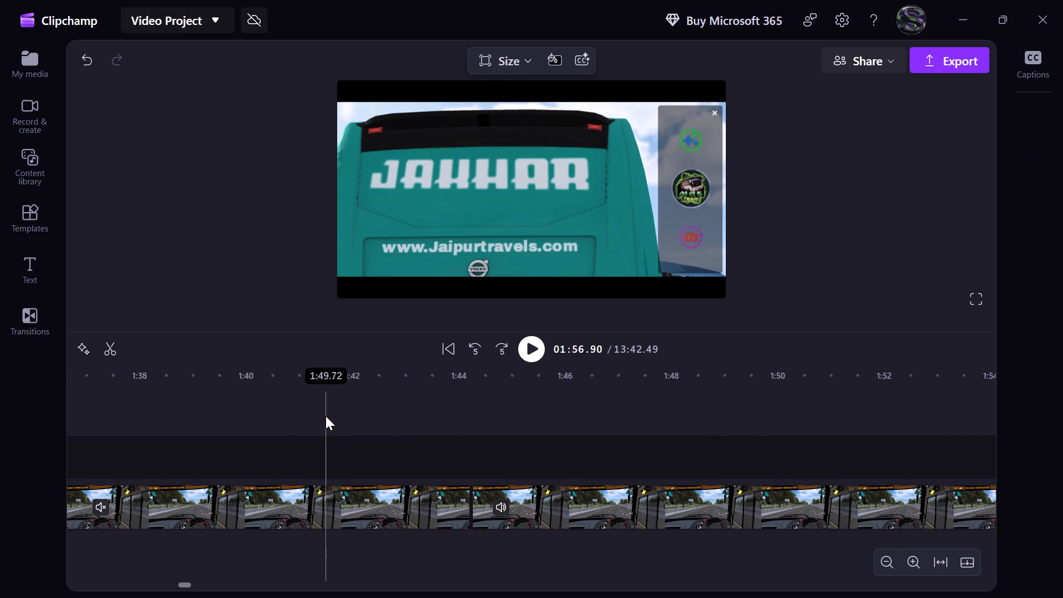
# Split the main clip at 01:44.40, delete the 0.40-second piece after 1:44 and close the gap it leaves.
pyautogui.click(510, 417)
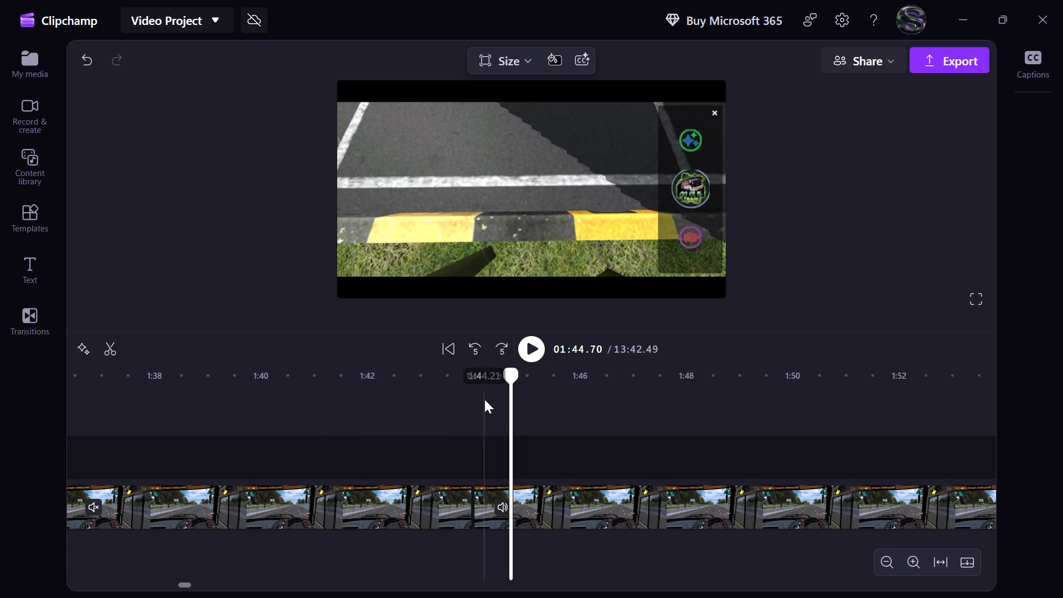
pyautogui.click(484, 401)
pyautogui.click(455, 389)
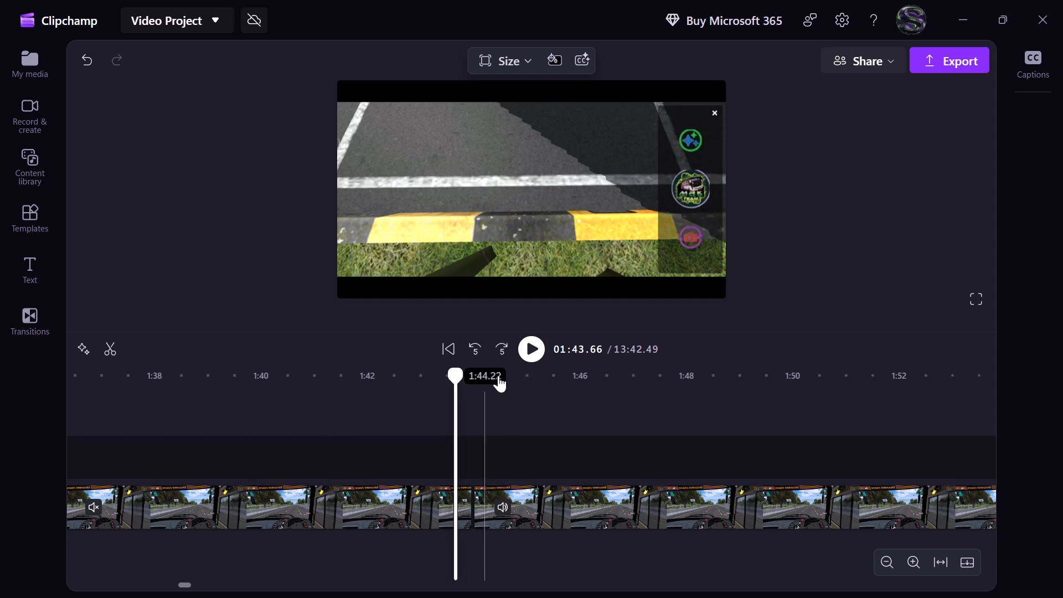
pyautogui.click(524, 352)
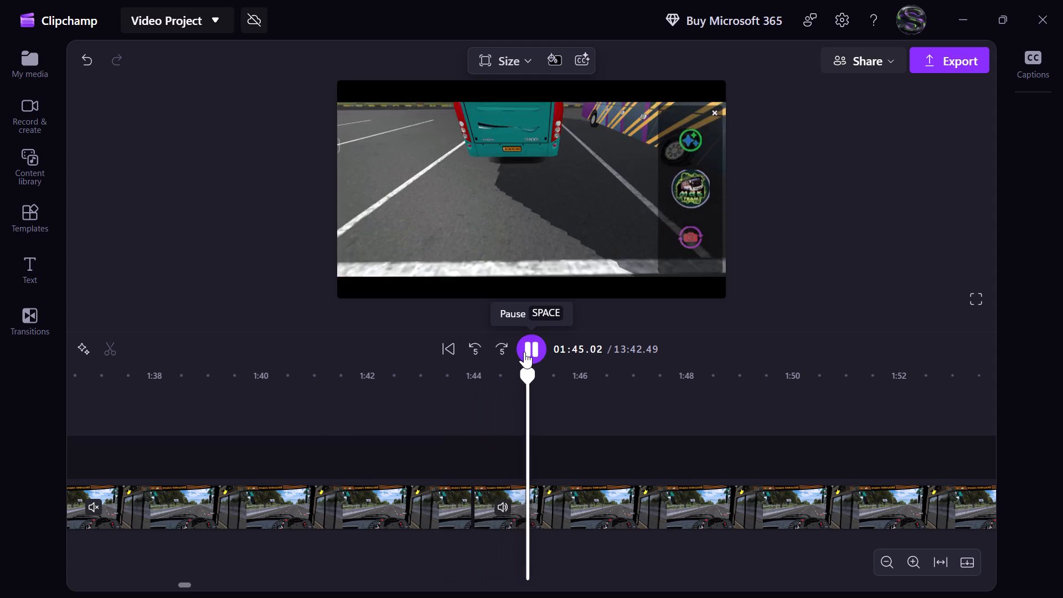
pyautogui.click(524, 352)
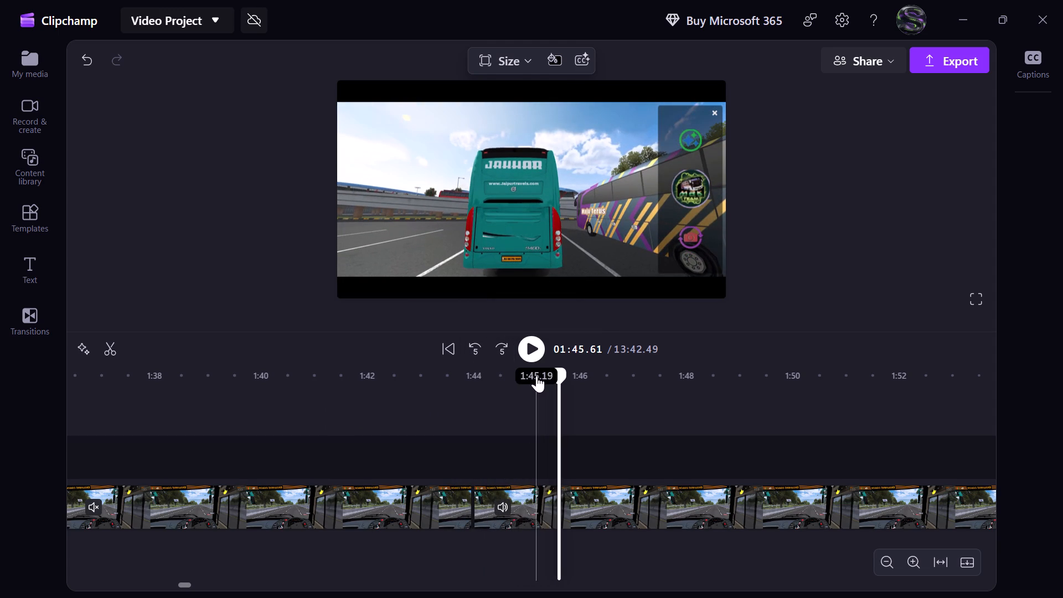
pyautogui.click(528, 377)
pyautogui.click(494, 382)
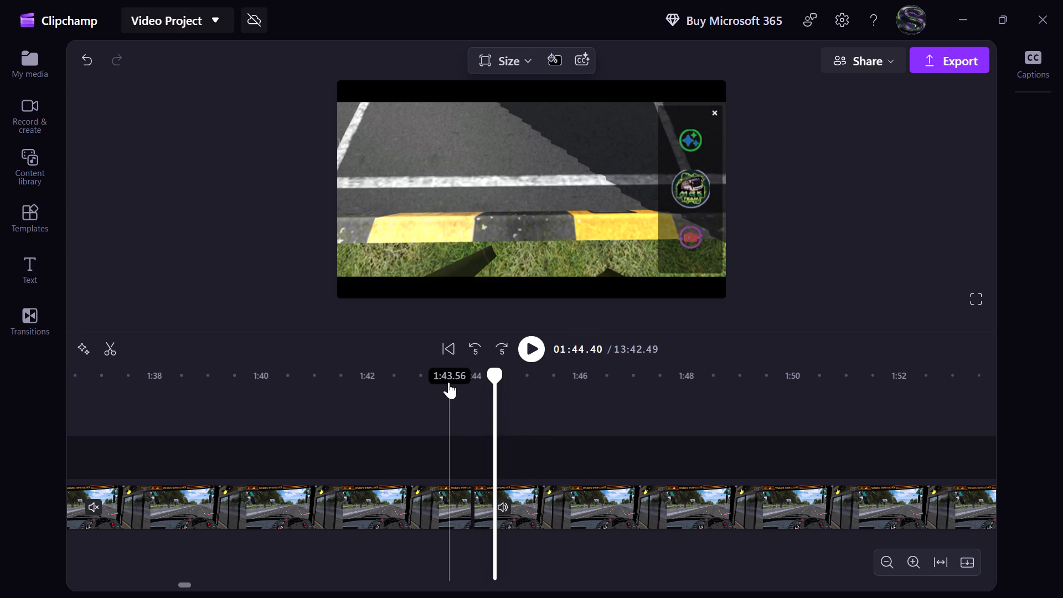
pyautogui.press('s')
pyautogui.click(481, 522)
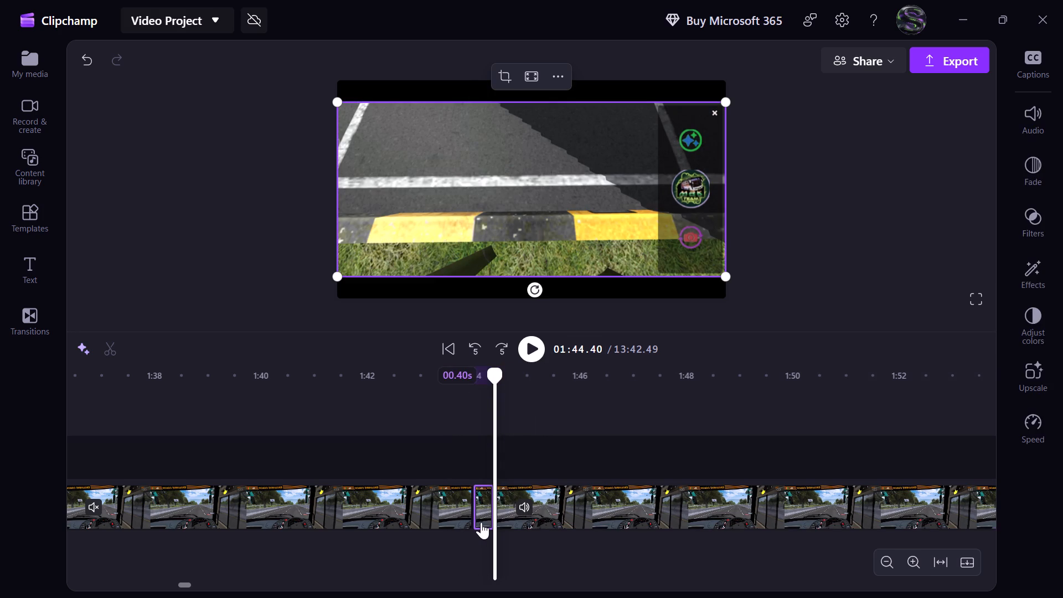
pyautogui.press('Delete')
pyautogui.click(481, 504)
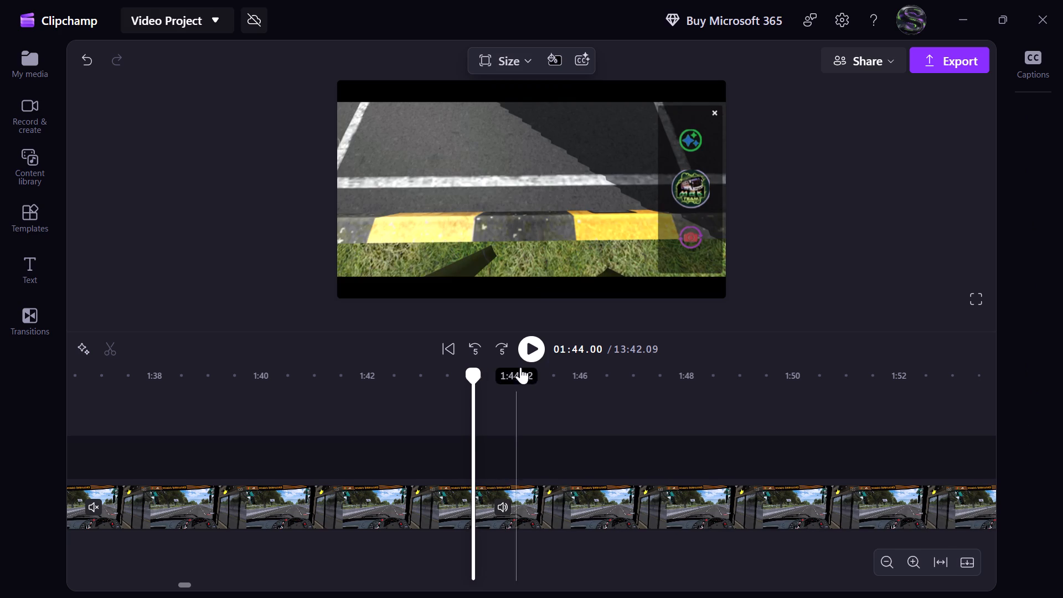
# Play through the footage after 1:44 and split the main clip at 02:04.00.
pyautogui.click(529, 350)
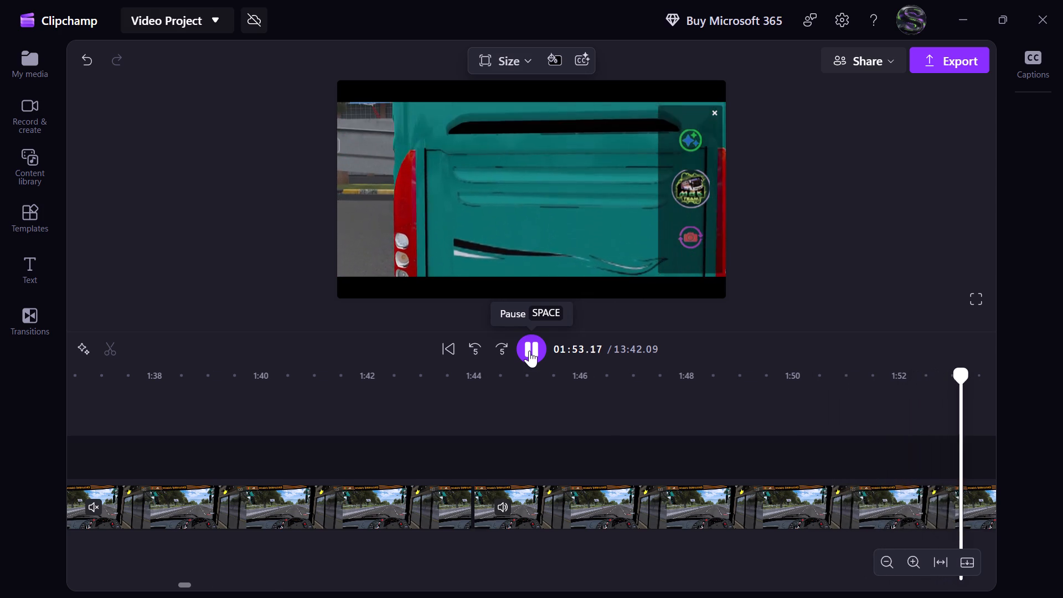
pyautogui.press('Right')
pyautogui.press('Right')
pyautogui.press('Right')
pyautogui.press('Right')
pyautogui.press('Right')
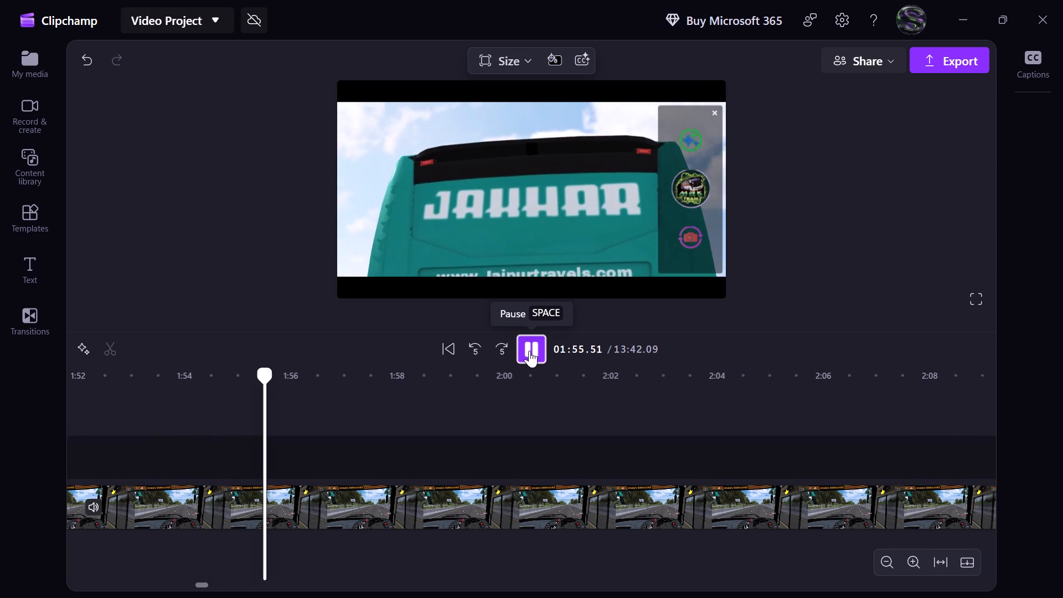
pyautogui.press('Right')
pyautogui.press('Right')
pyautogui.press('Right')
pyautogui.press('Right')
pyautogui.press('Right')
pyautogui.press('Right')
pyautogui.press('Right')
pyautogui.press('Right')
pyautogui.press('Right')
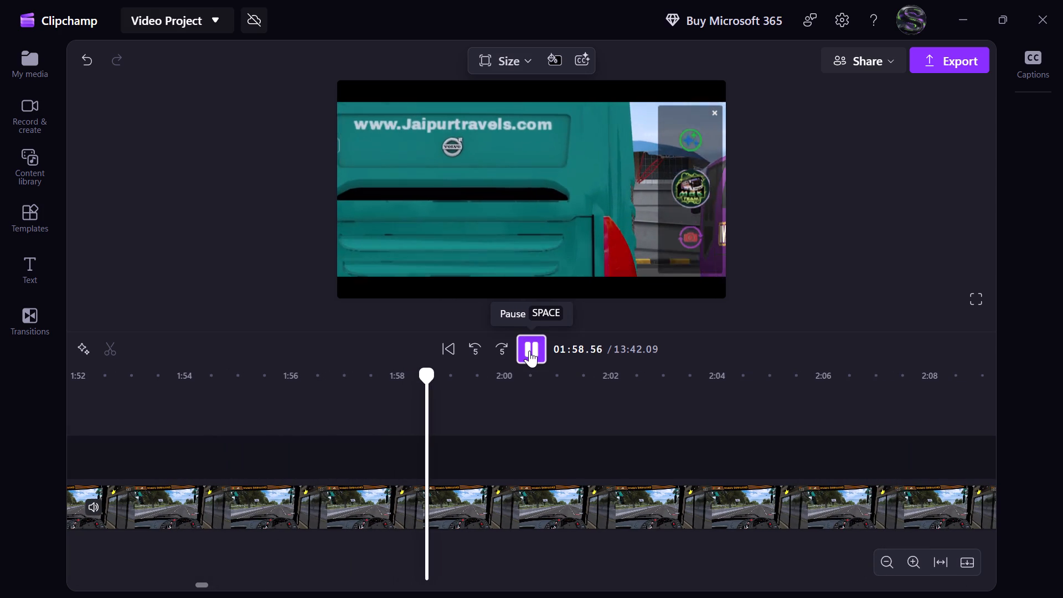
pyautogui.press('Right')
pyautogui.press('Right')
pyautogui.press('Right')
pyautogui.press('Right')
pyautogui.press('Right')
pyautogui.press('Right')
pyautogui.press('Right')
pyautogui.press('Right')
pyautogui.press('Right')
pyautogui.press('Right')
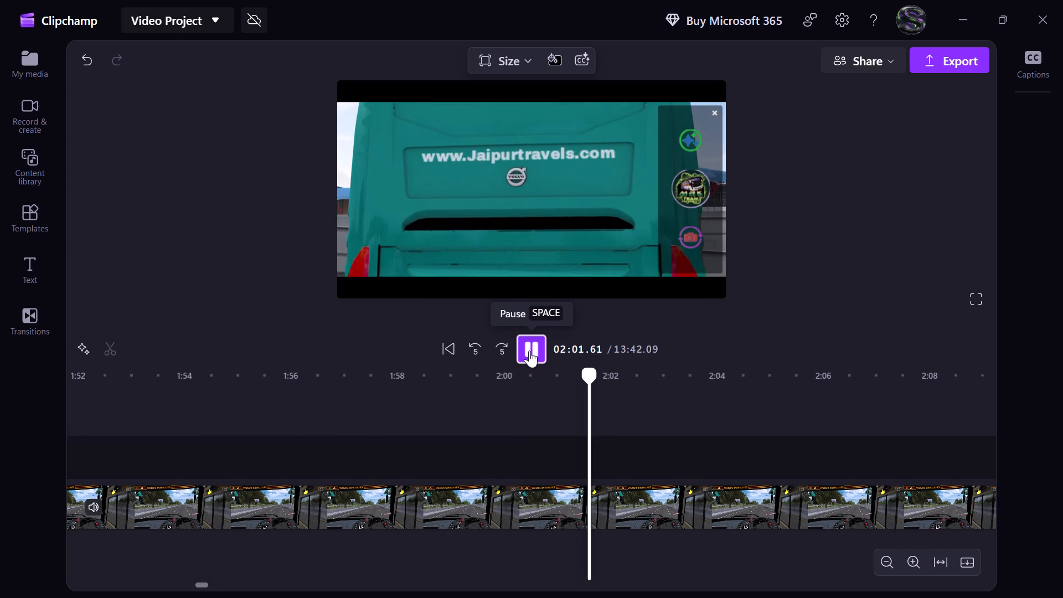
pyautogui.press('Right')
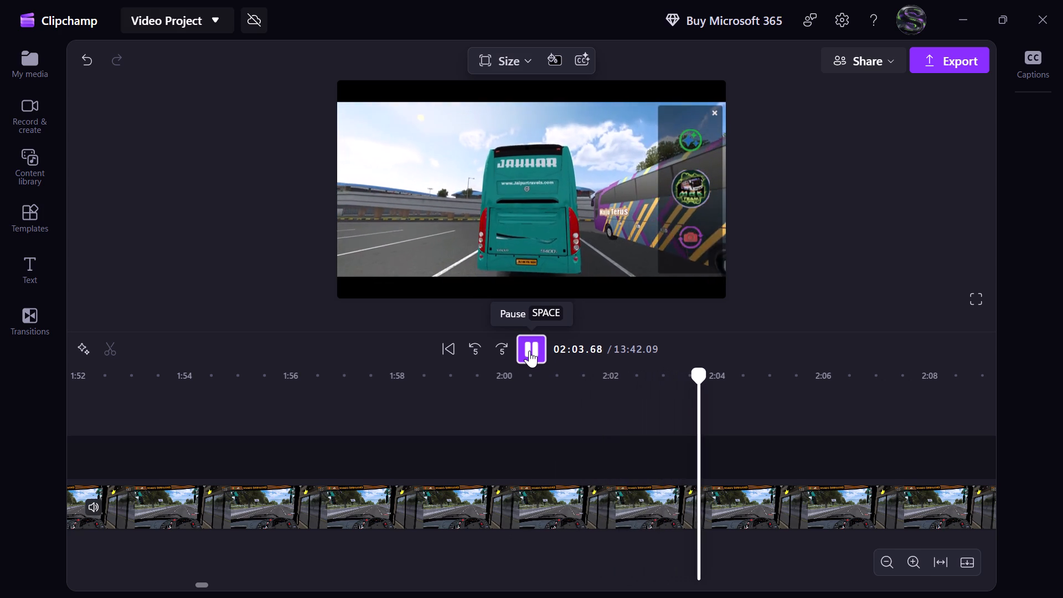
pyautogui.press('space')
pyautogui.click(598, 352)
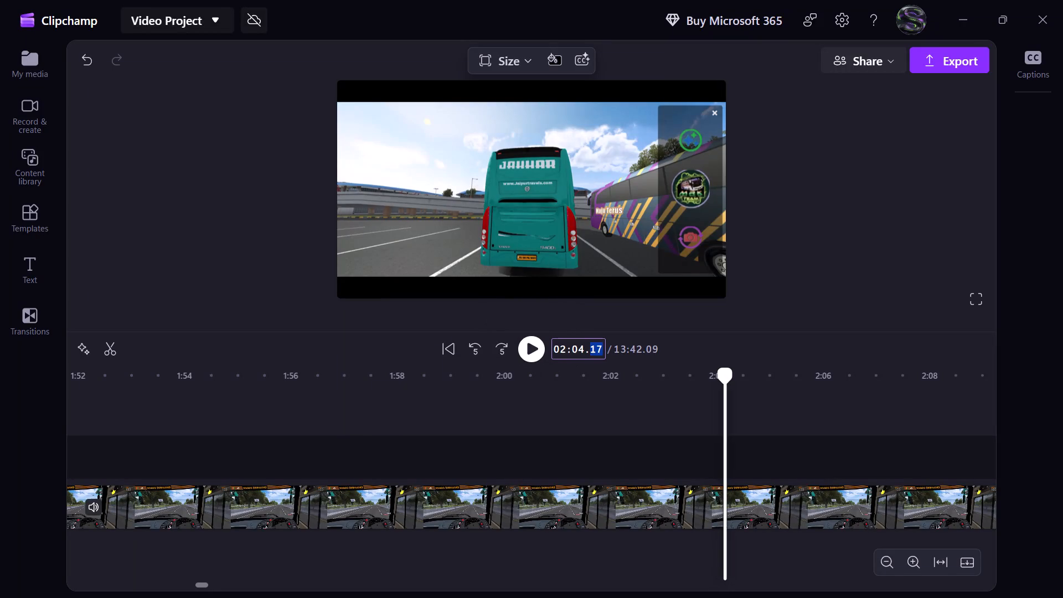
pyautogui.write('00')
pyautogui.press('Return')
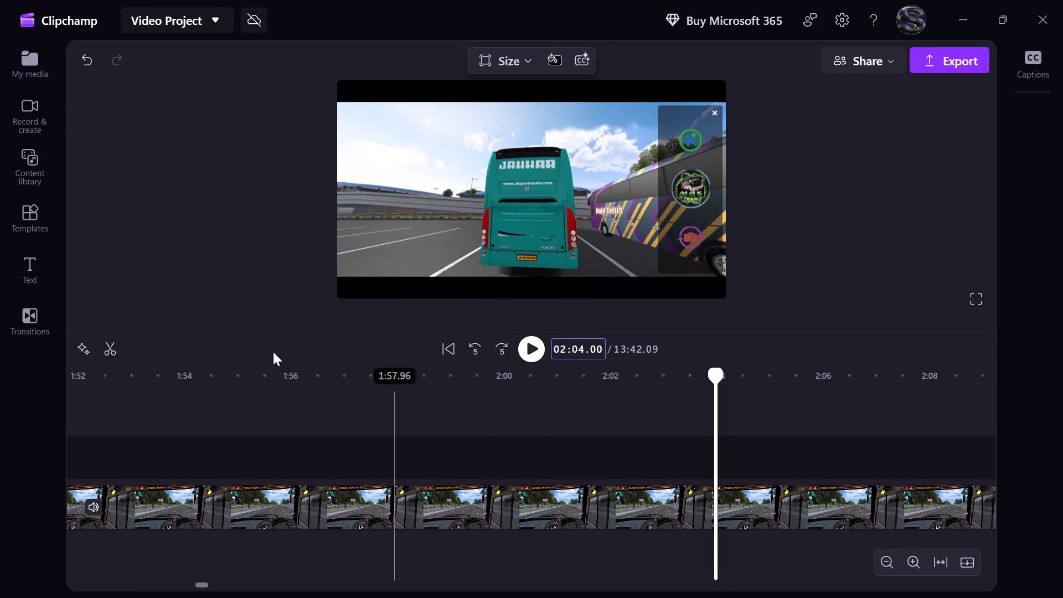
pyautogui.click(120, 358)
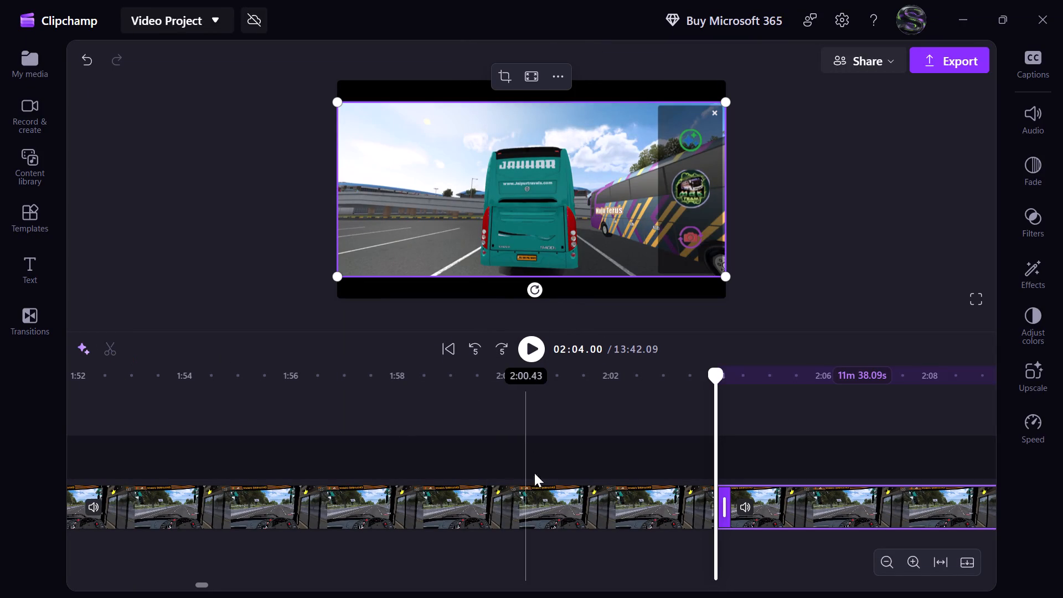
# Make the 20-second clip between 1:44 and 2:04 fill the frame and shift it sideways until the icon sidebar is out of view.
pyautogui.click(511, 432)
pyautogui.click(494, 507)
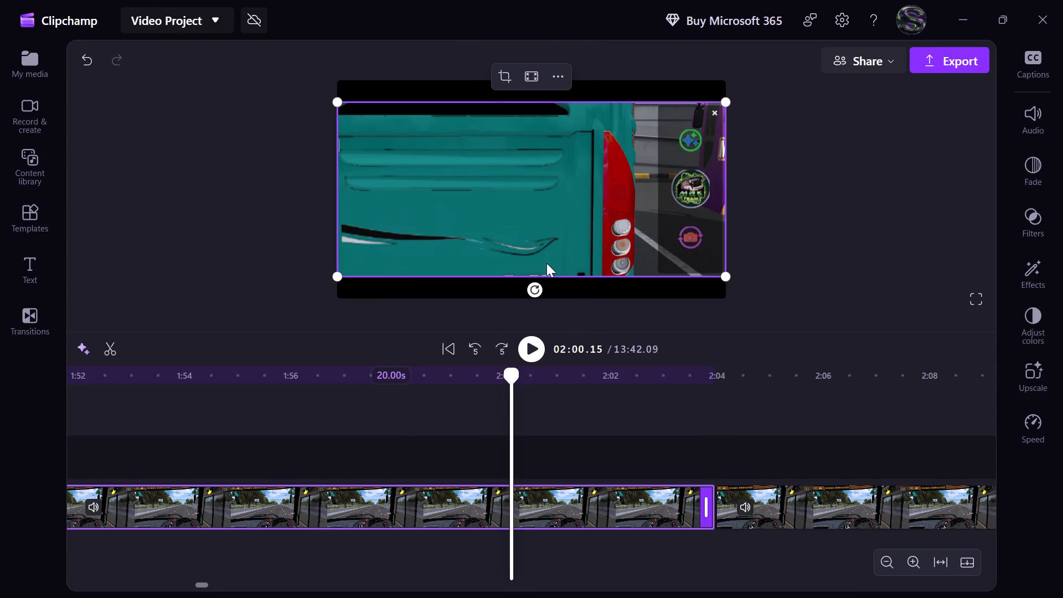
pyautogui.click(531, 78)
pyautogui.moveTo(499, 122); pyautogui.dragTo(531, 127)
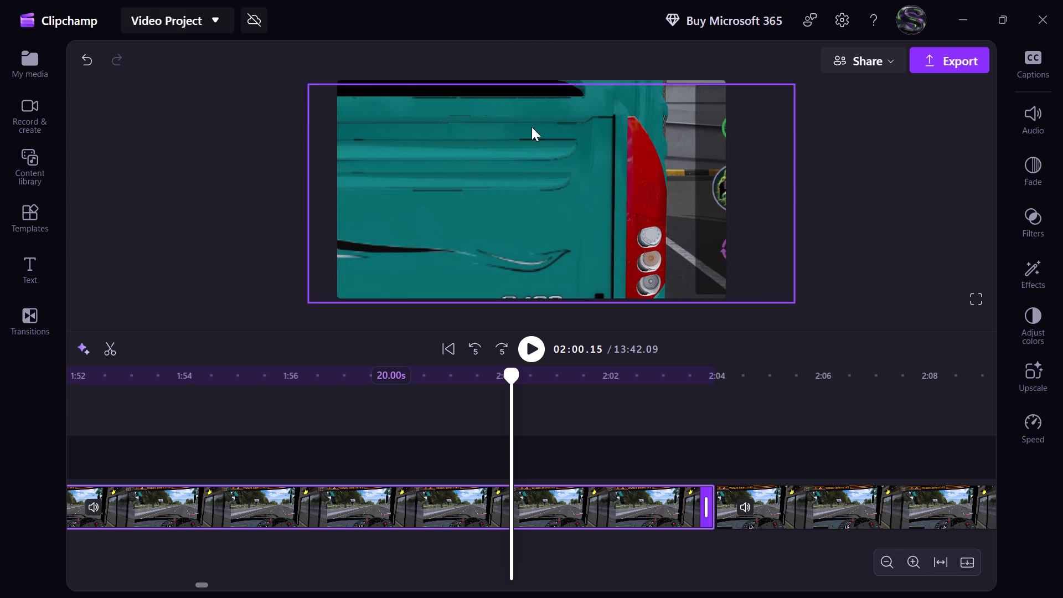
pyautogui.moveTo(531, 127); pyautogui.dragTo(540, 120)
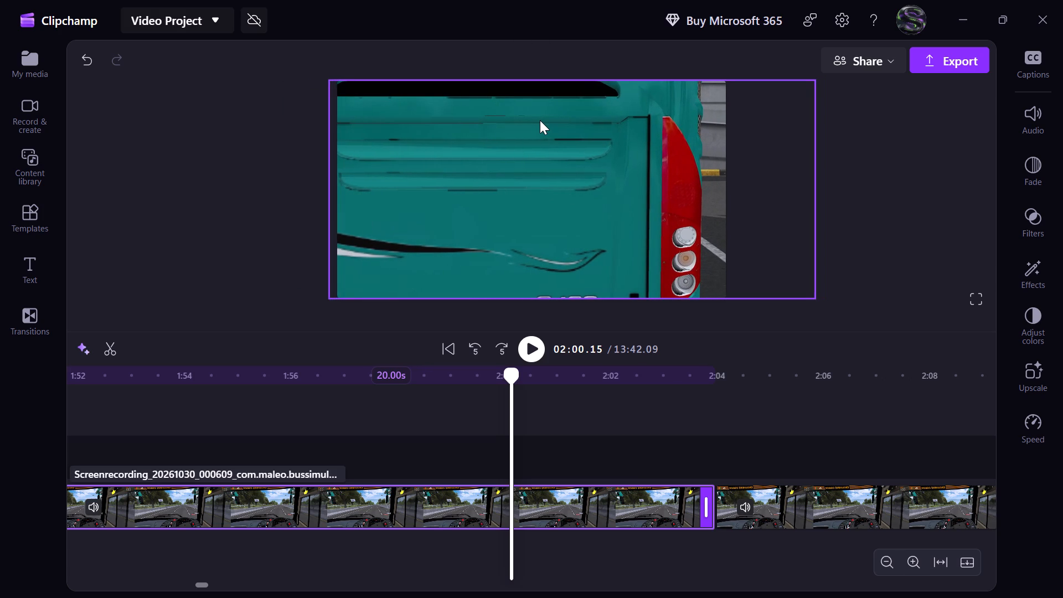
pyautogui.moveTo(540, 120); pyautogui.dragTo(543, 120)
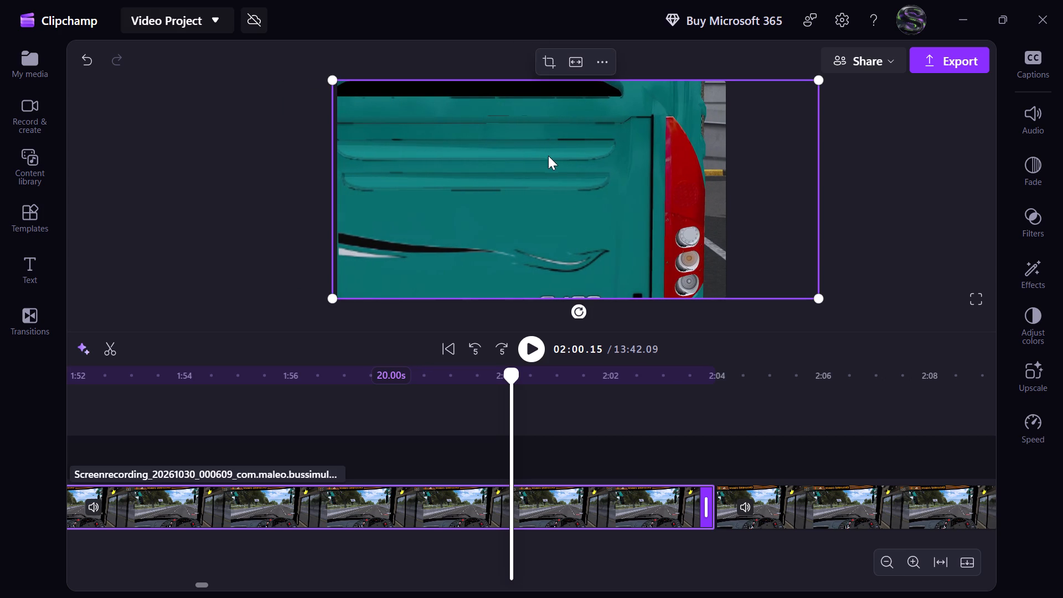
pyautogui.click(548, 157)
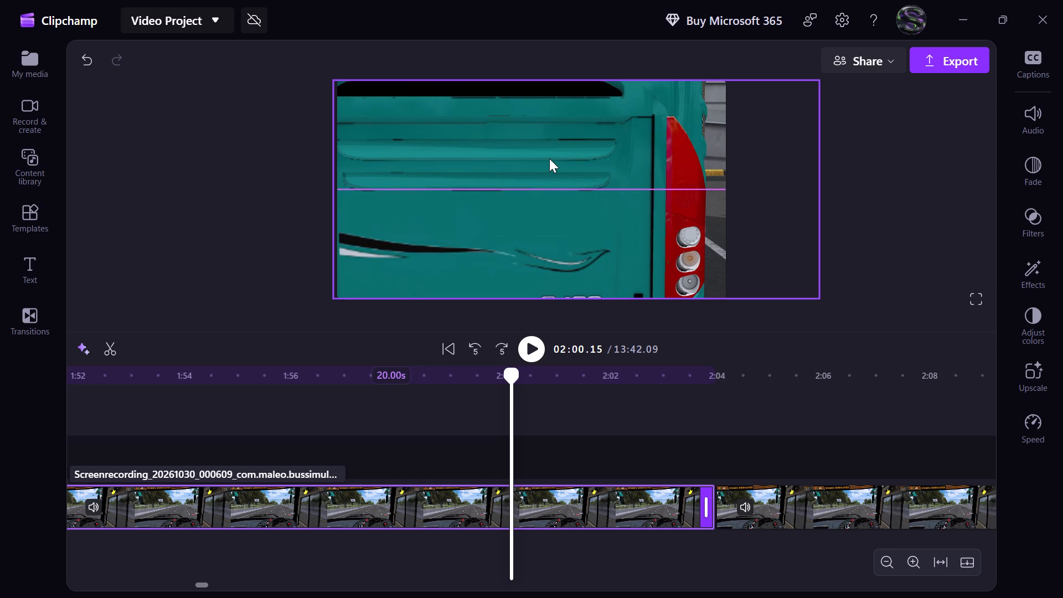
pyautogui.click(262, 194)
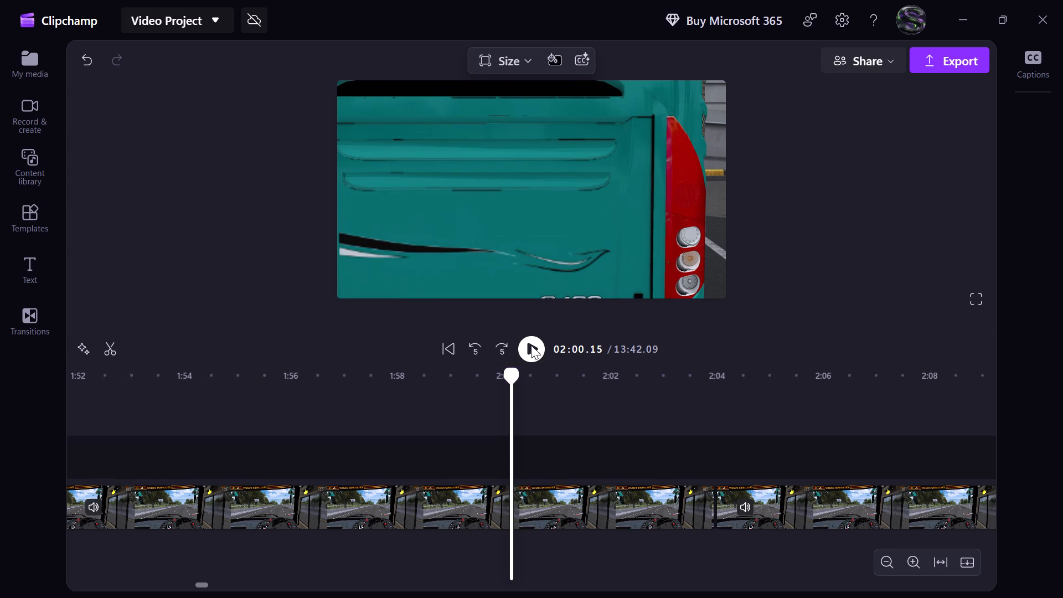
# Split the main clip at 02:05.70, delete the 1.70-second piece after 2:04 and close the gap it leaves.
pyautogui.click(539, 347)
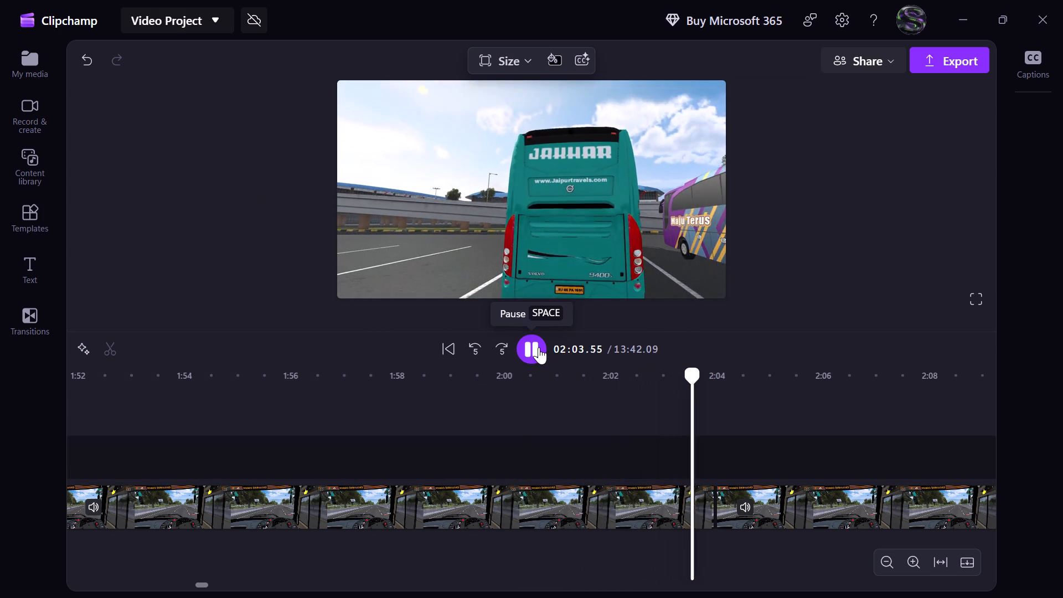
pyautogui.click(539, 347)
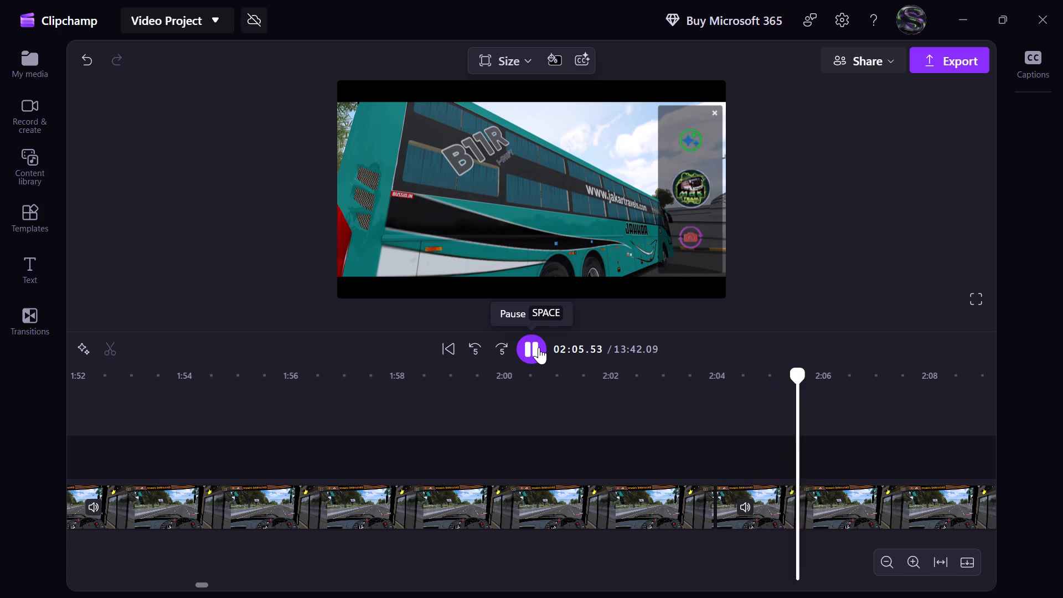
pyautogui.click(595, 348)
pyautogui.write('70')
pyautogui.press('Return')
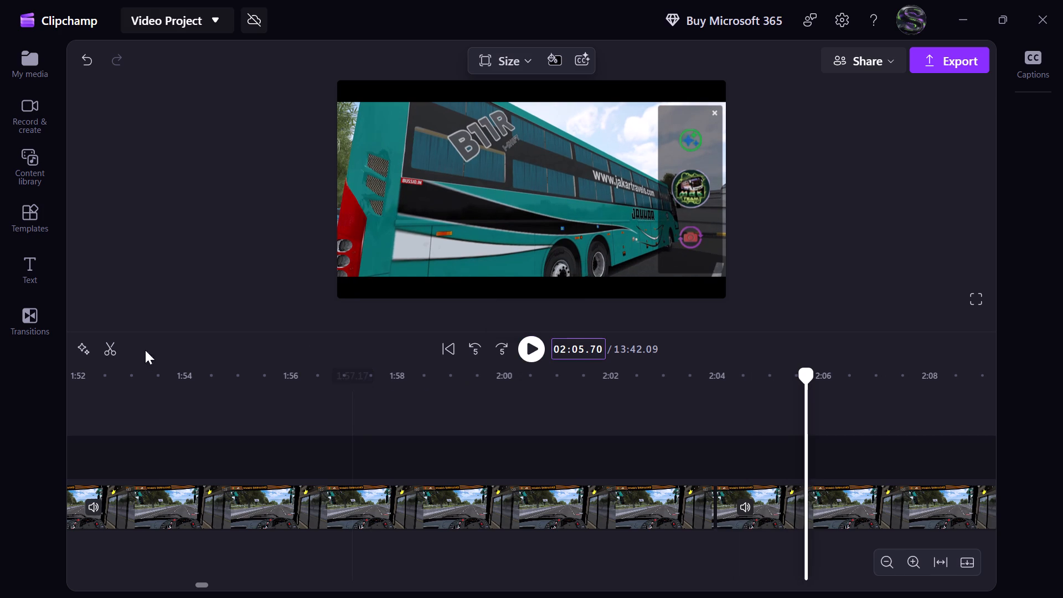
pyautogui.click(109, 347)
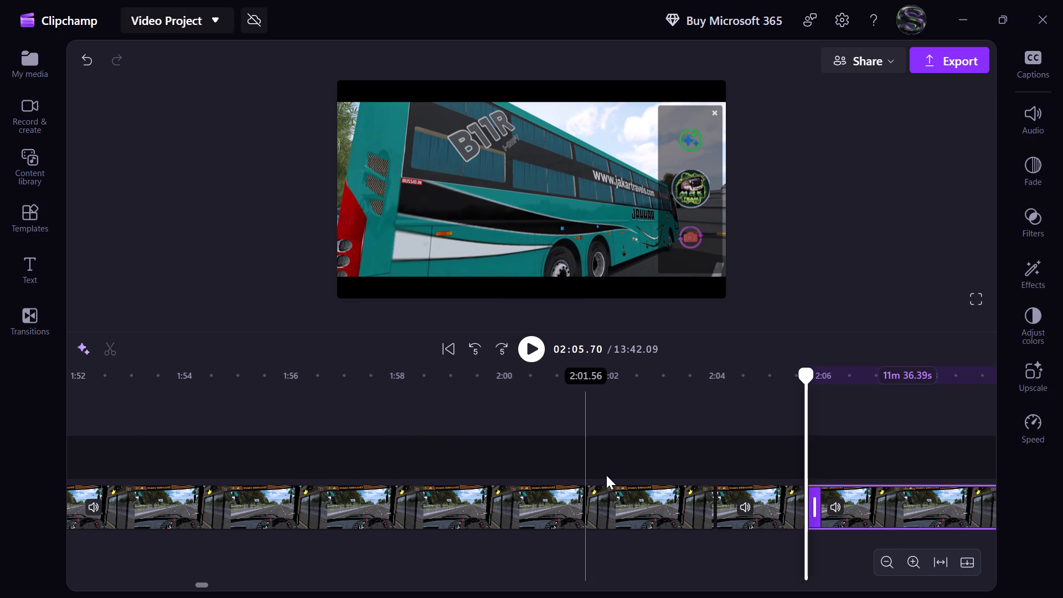
pyautogui.click(765, 490)
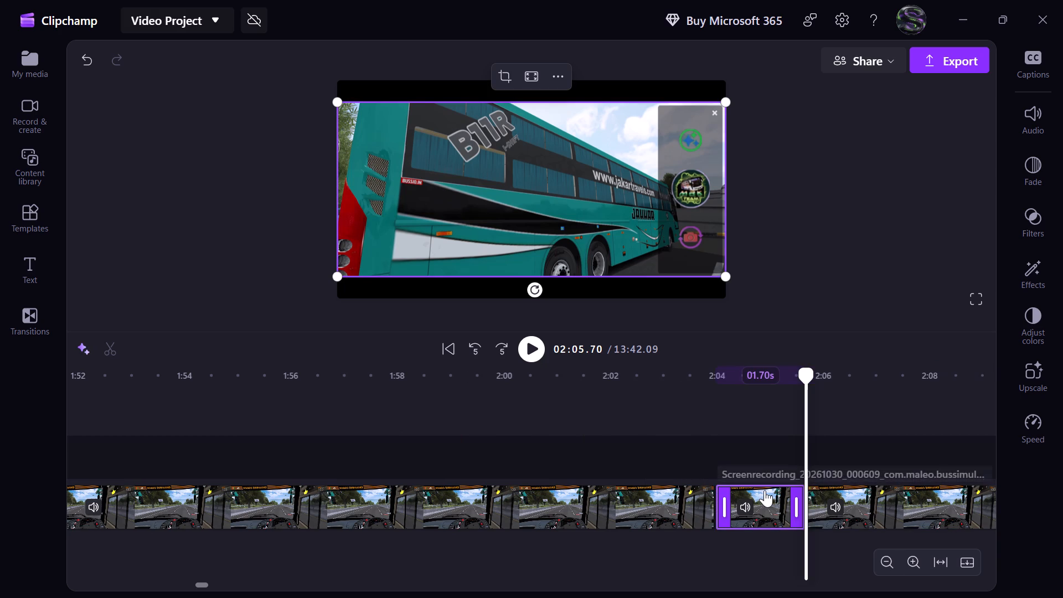
pyautogui.press('Delete')
pyautogui.click(764, 501)
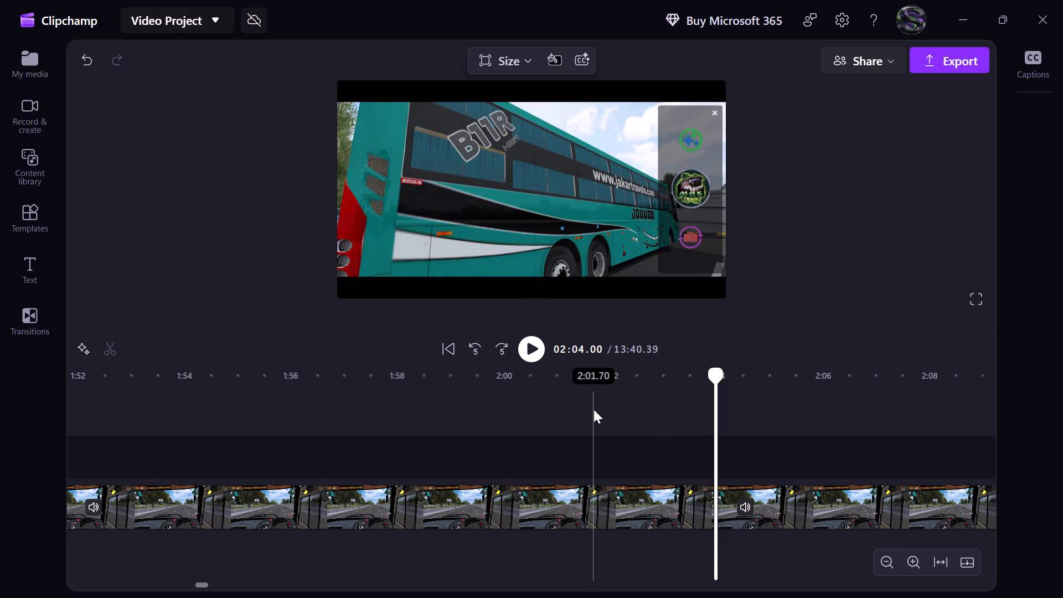
# Mute the reframed 20-second clip between 1:44 and 2:04.
pyautogui.click(94, 506)
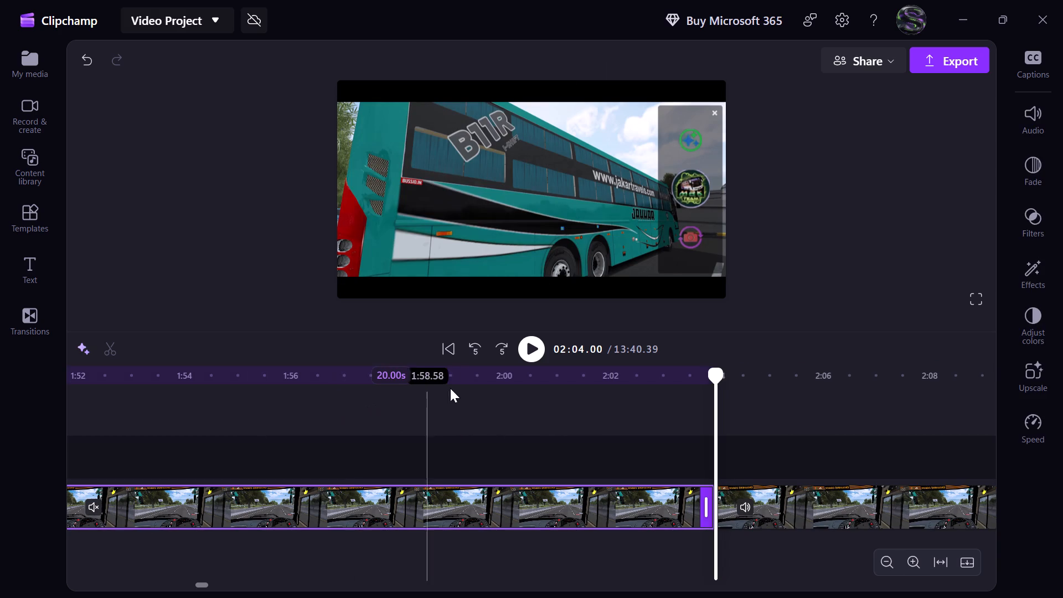
# Play through the bus side footage up to the interior shot and split the main clip before it at 02:14.00.
pyautogui.click(530, 353)
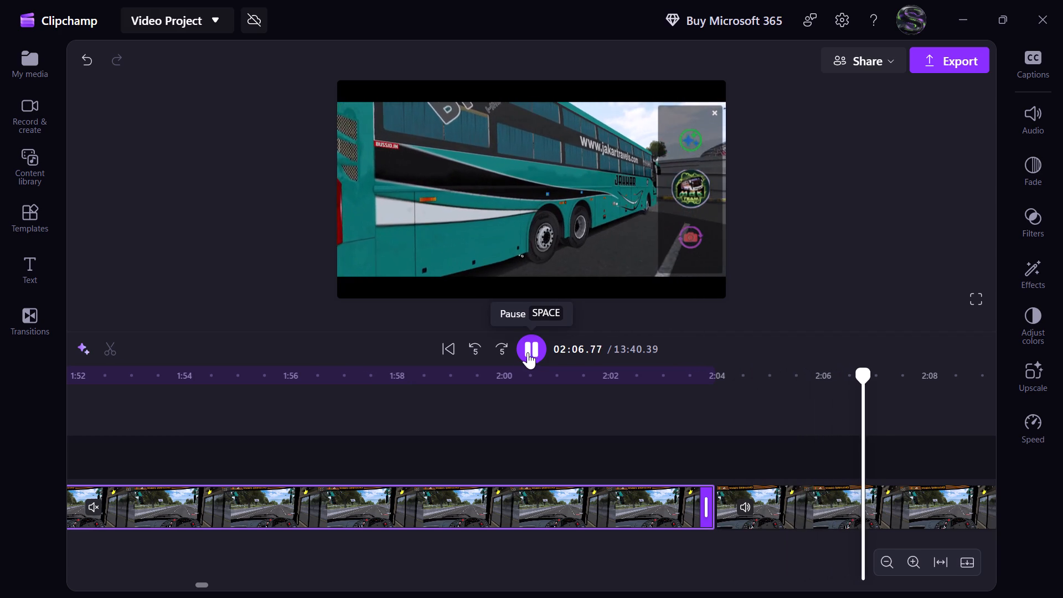
pyautogui.click(509, 350)
pyautogui.click(509, 350)
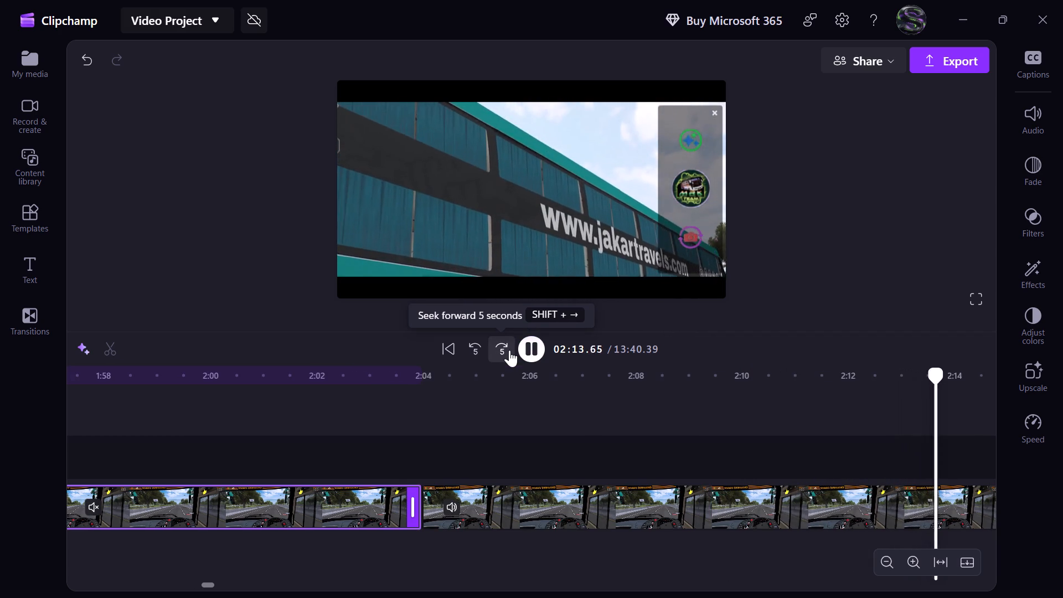
pyautogui.click(478, 359)
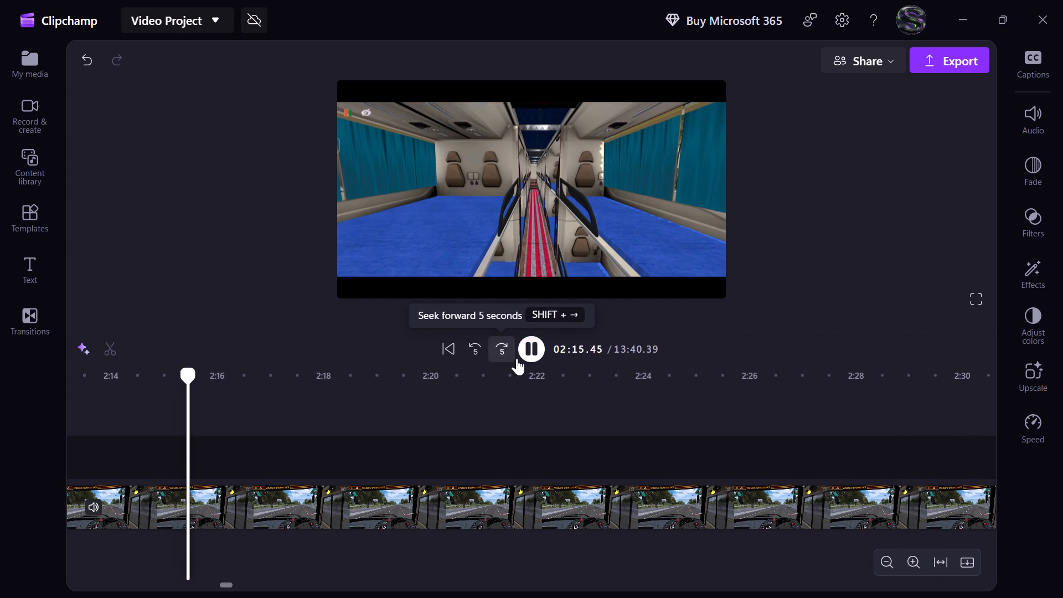
pyautogui.click(474, 342)
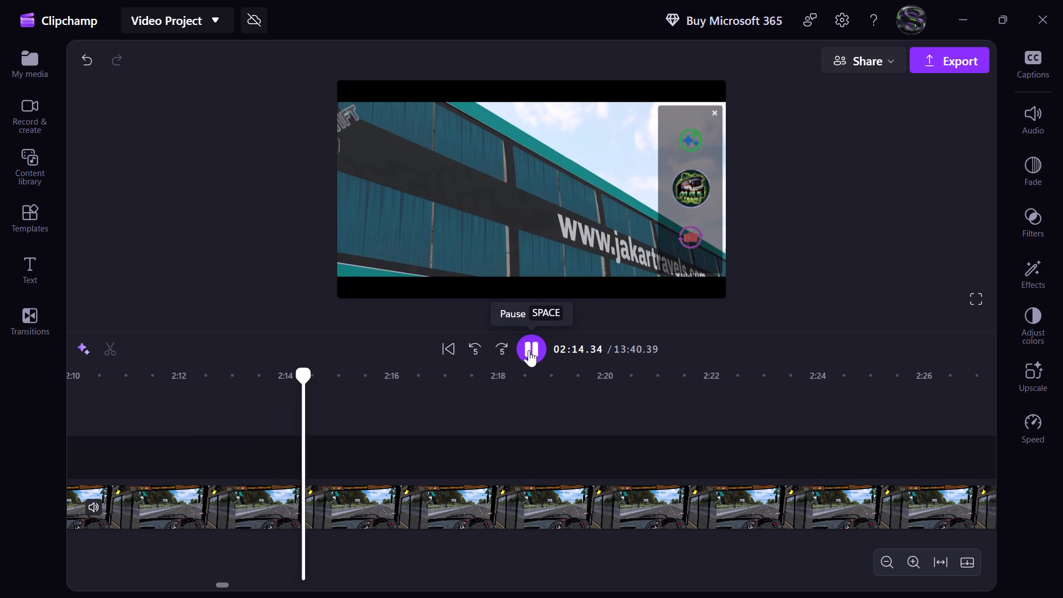
pyautogui.click(478, 356)
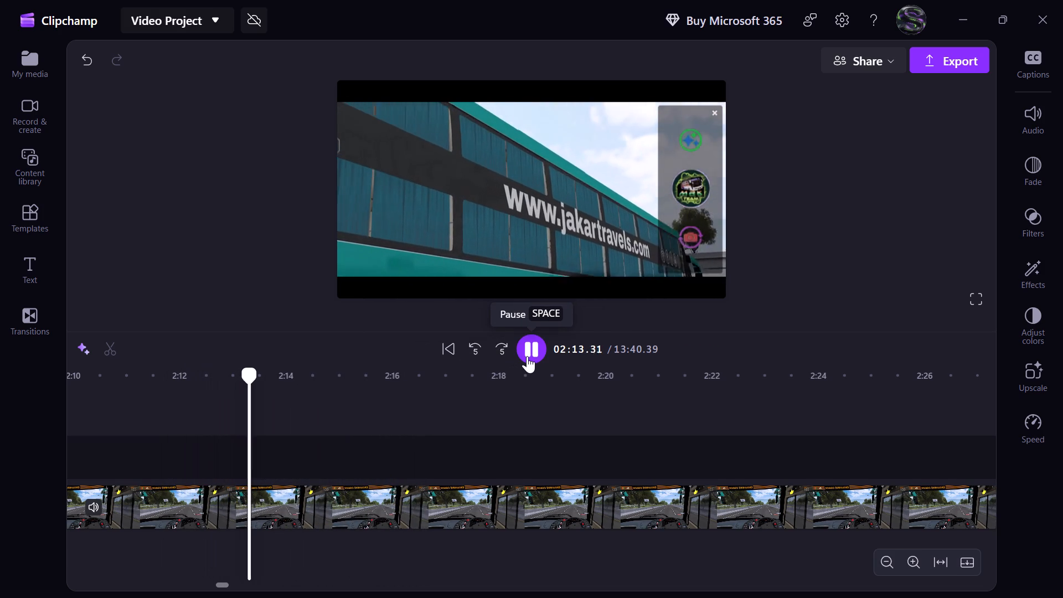
pyautogui.click(527, 356)
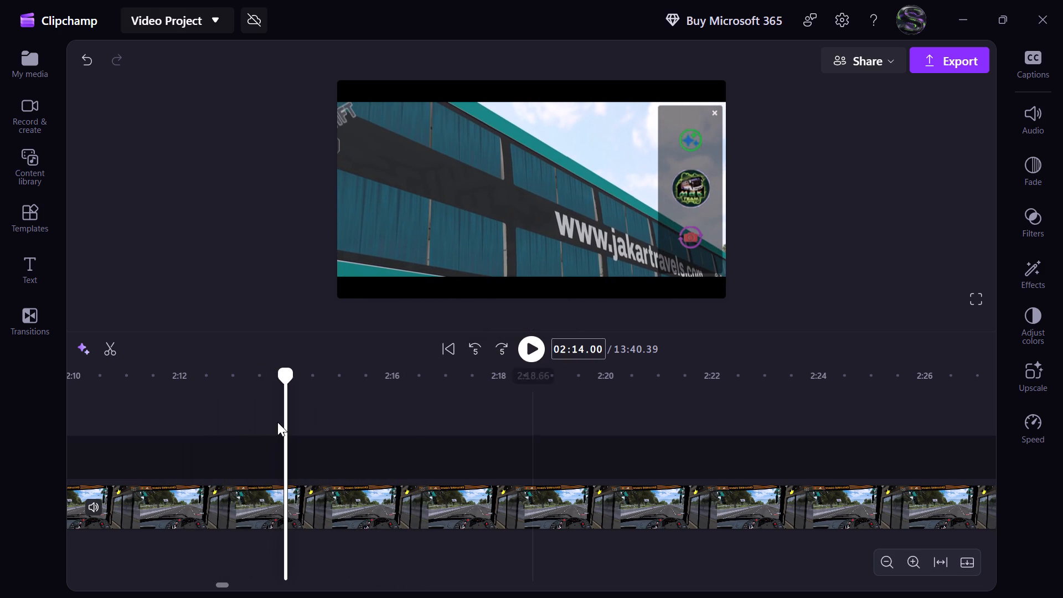
pyautogui.press('s')
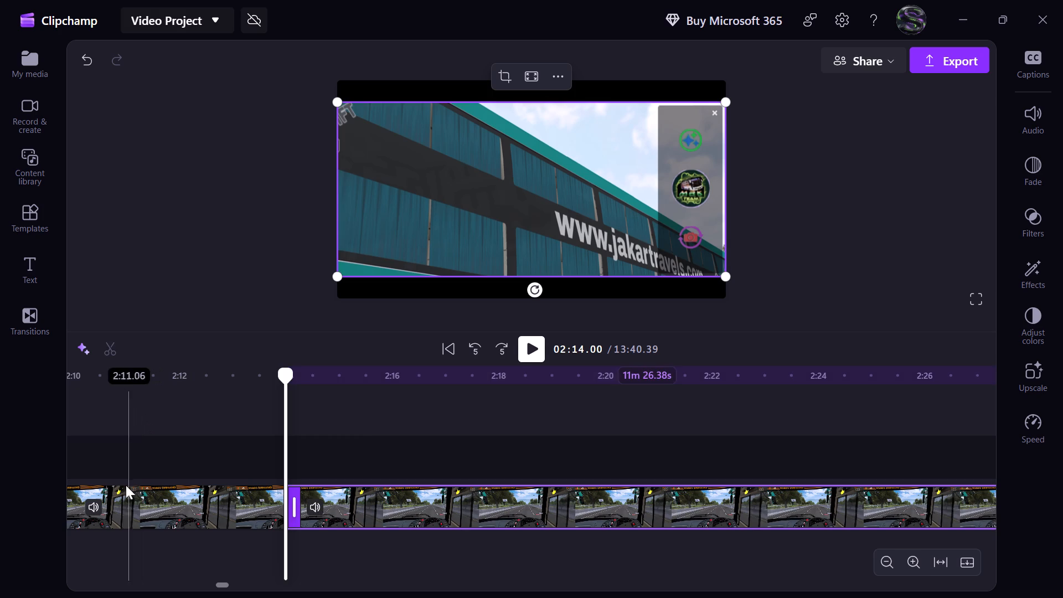
# Make the 10-second clip between 2:04 and 2:14 fill the frame and shift it sideways until the icon sidebar is out of view.
pyautogui.click(163, 404)
pyautogui.click(238, 492)
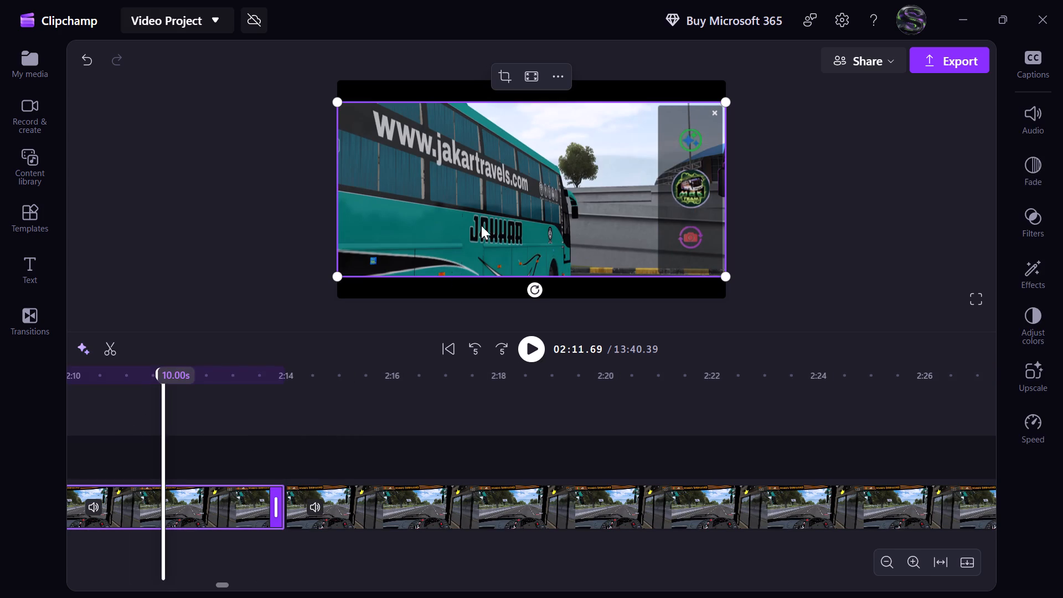
pyautogui.click(527, 79)
pyautogui.moveTo(513, 143); pyautogui.dragTo(558, 140)
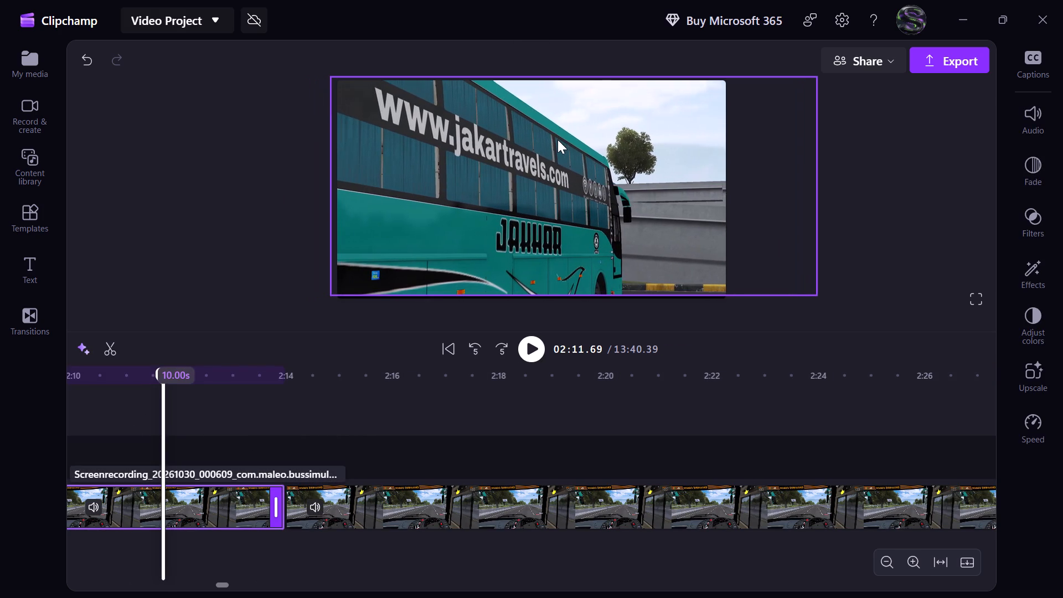
pyautogui.moveTo(558, 140); pyautogui.dragTo(555, 142)
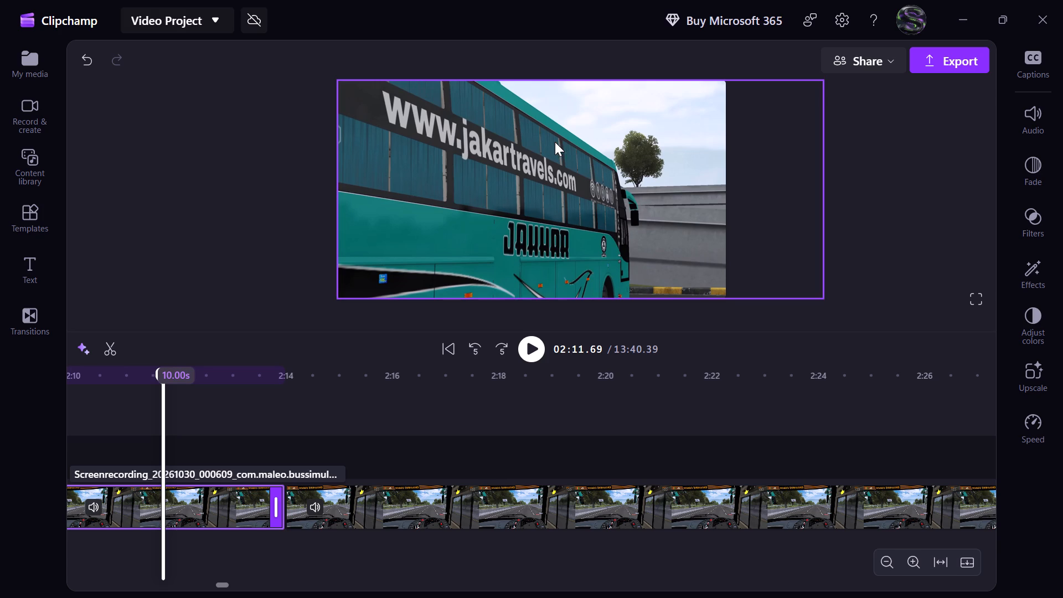
pyautogui.moveTo(555, 142); pyautogui.dragTo(553, 142)
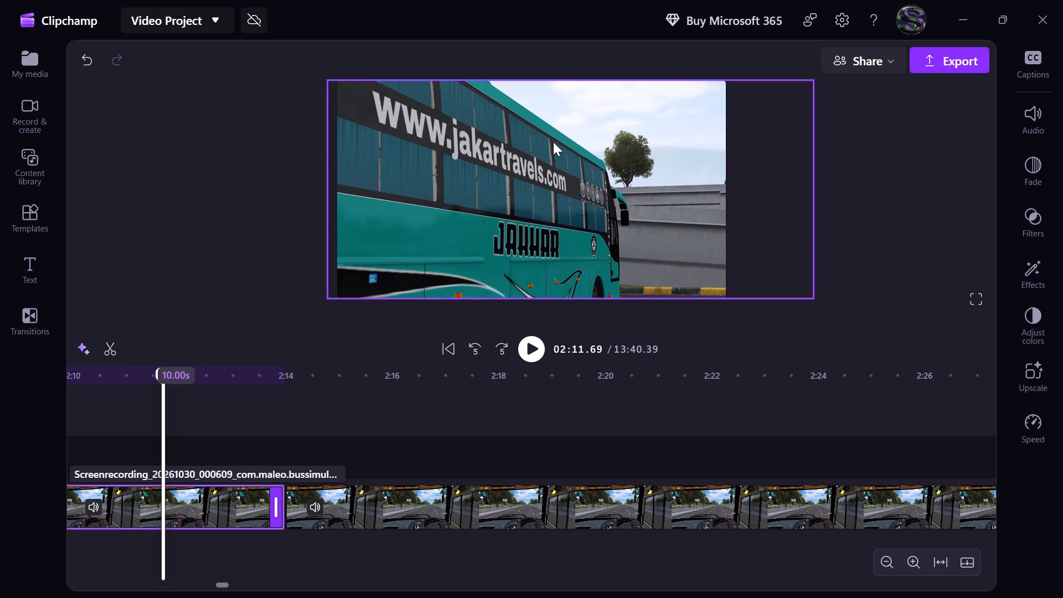
pyautogui.moveTo(553, 142); pyautogui.dragTo(557, 142)
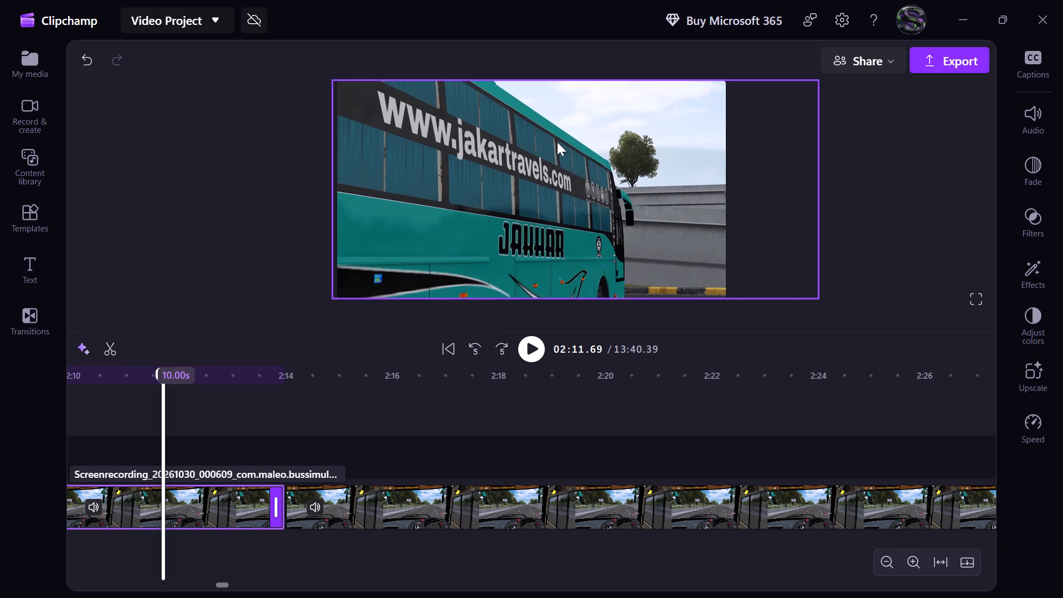
pyautogui.moveTo(557, 142); pyautogui.dragTo(558, 142)
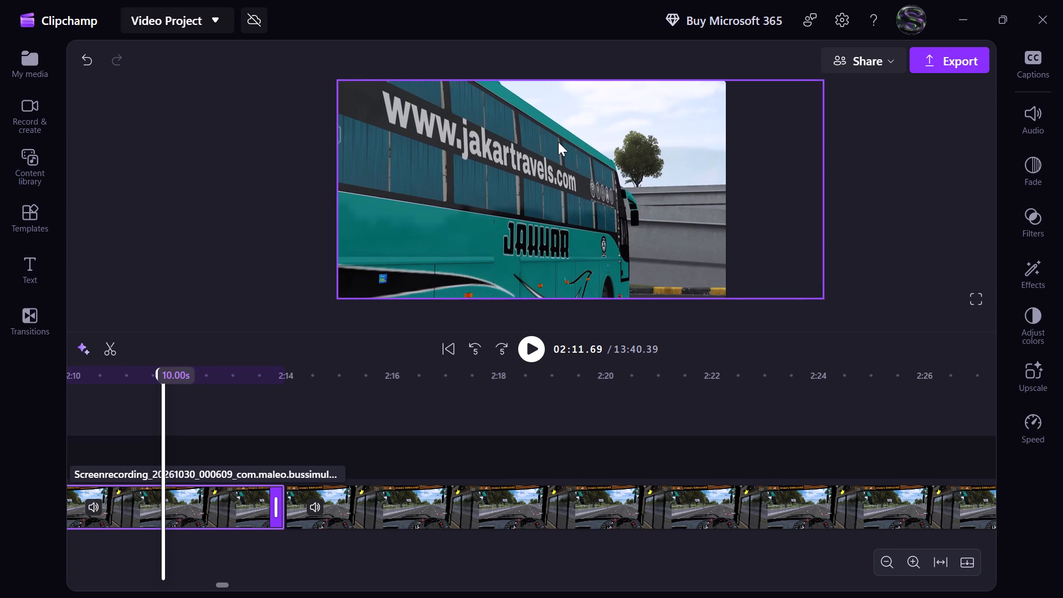
pyautogui.moveTo(558, 142); pyautogui.dragTo(557, 143)
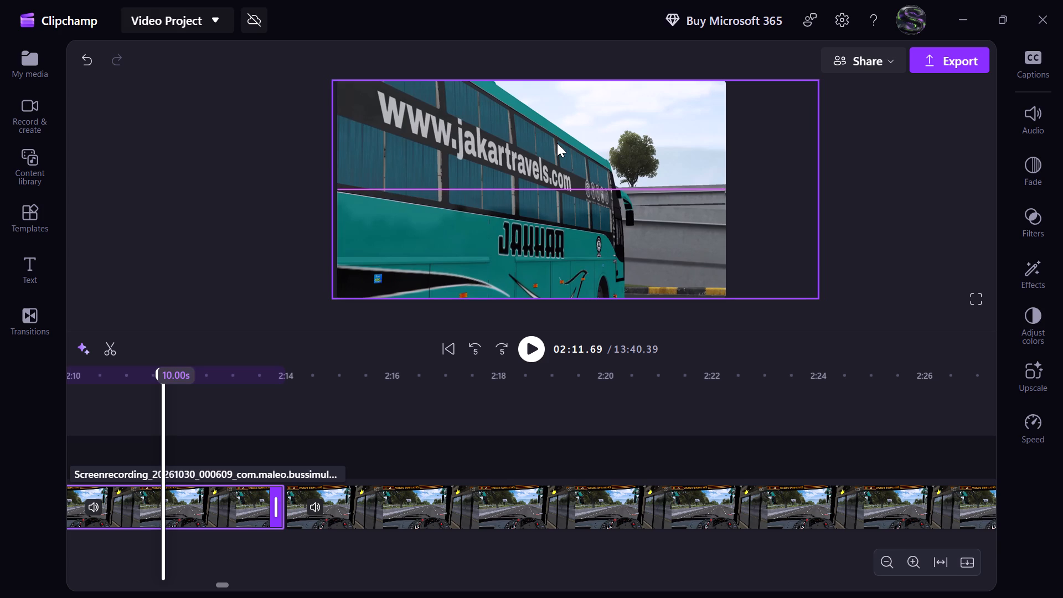
# Skip through the bus interior footage to the driver's cabin view and split the main clip there at 02:50.00.
pyautogui.moveTo(557, 143); pyautogui.dragTo(558, 143)
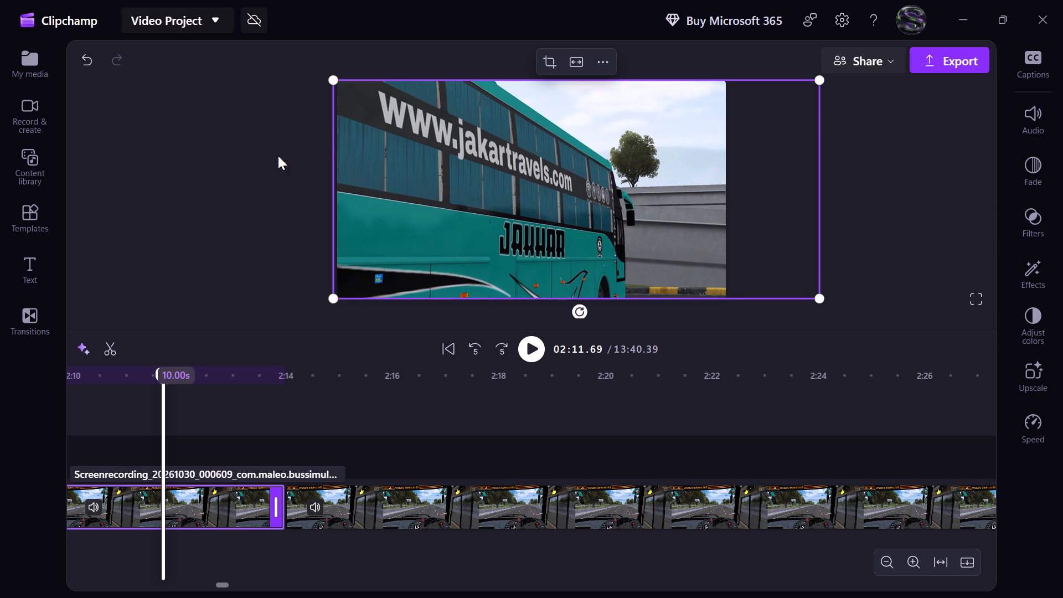
pyautogui.click(278, 156)
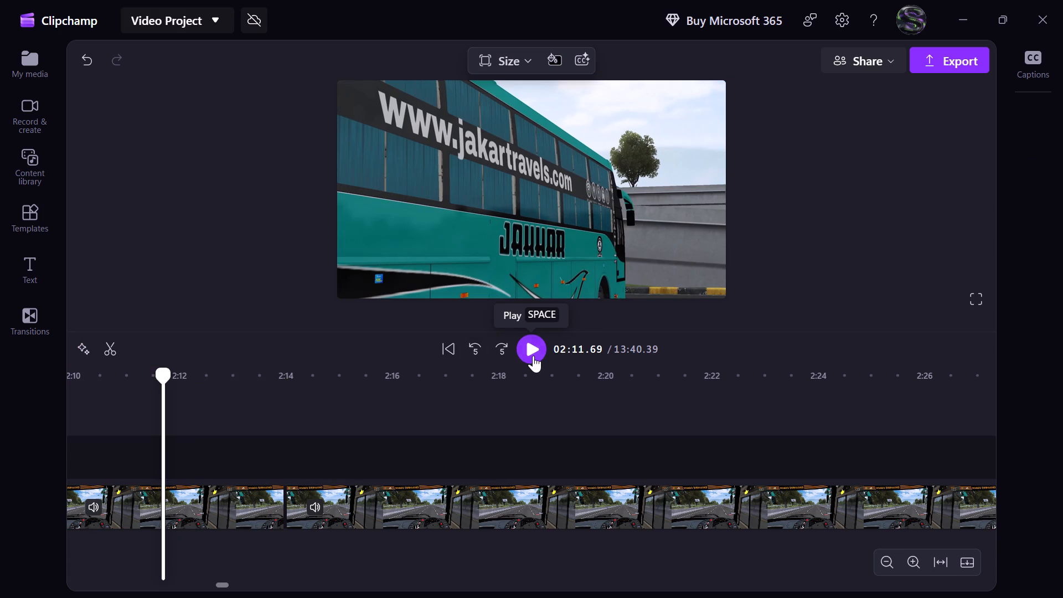
pyautogui.click(533, 355)
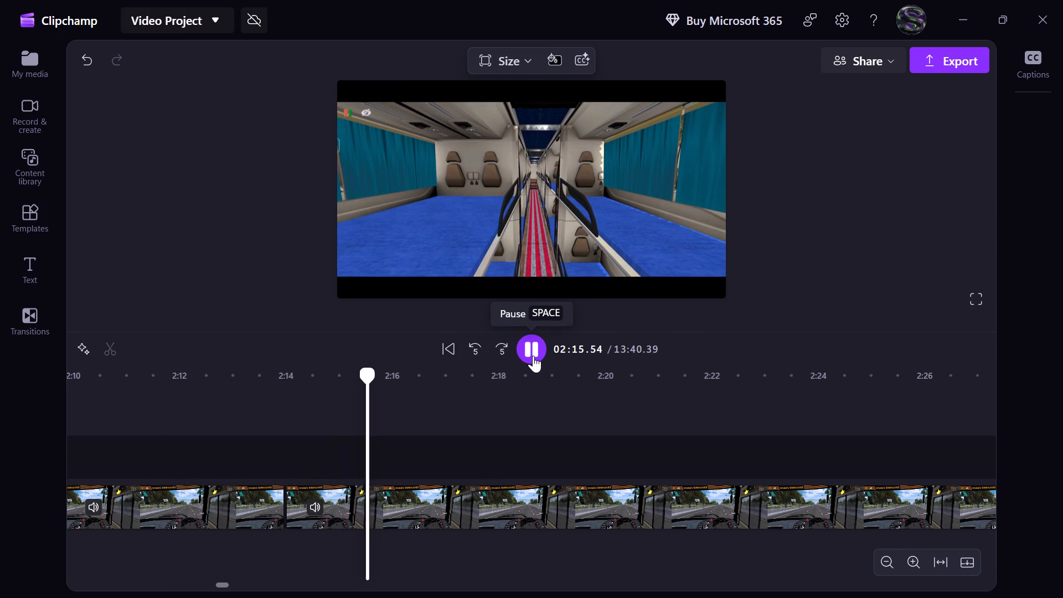
pyautogui.click(510, 357)
pyautogui.click(509, 357)
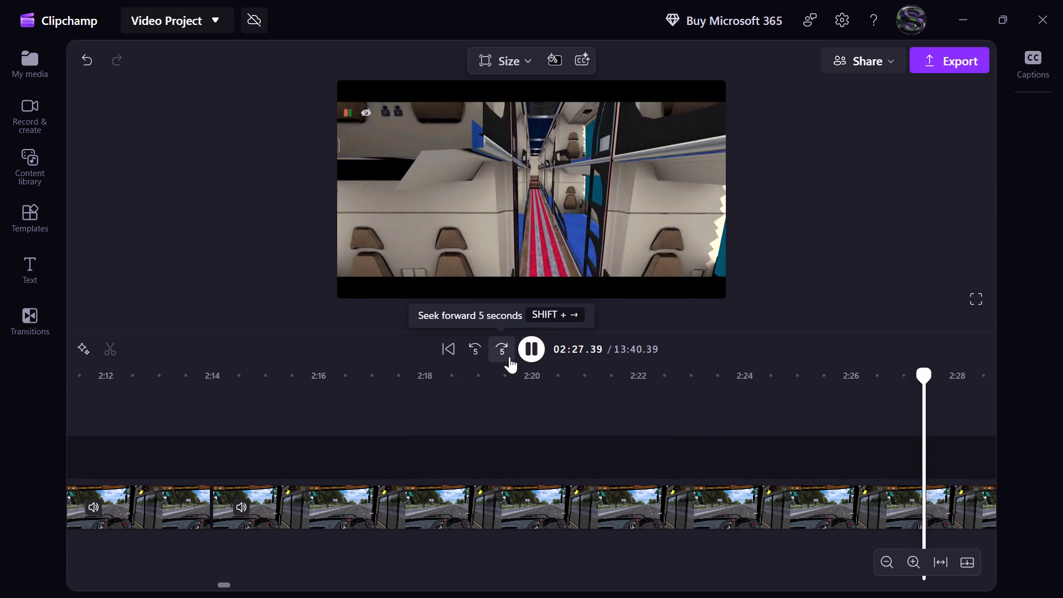
pyautogui.click(509, 357)
pyautogui.click(509, 357)
pyautogui.click(509, 357)
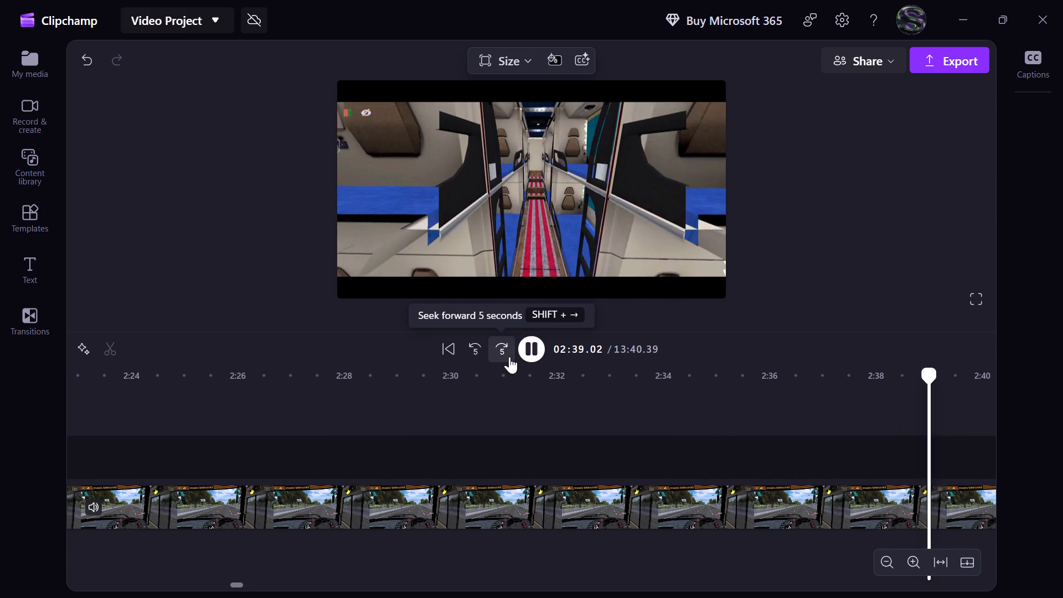
pyautogui.click(509, 357)
pyautogui.click(480, 352)
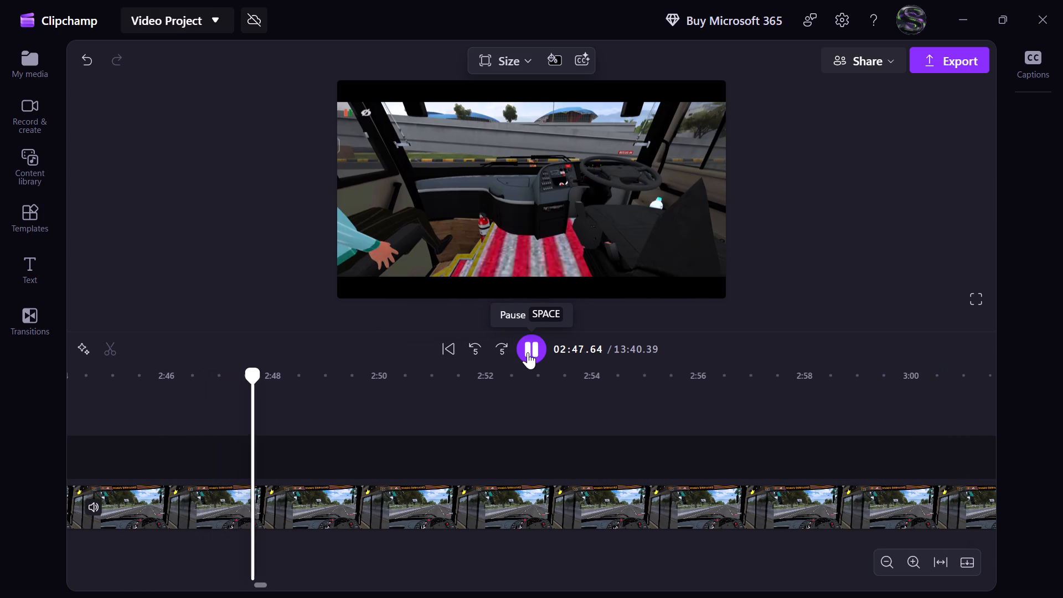
pyautogui.click(528, 352)
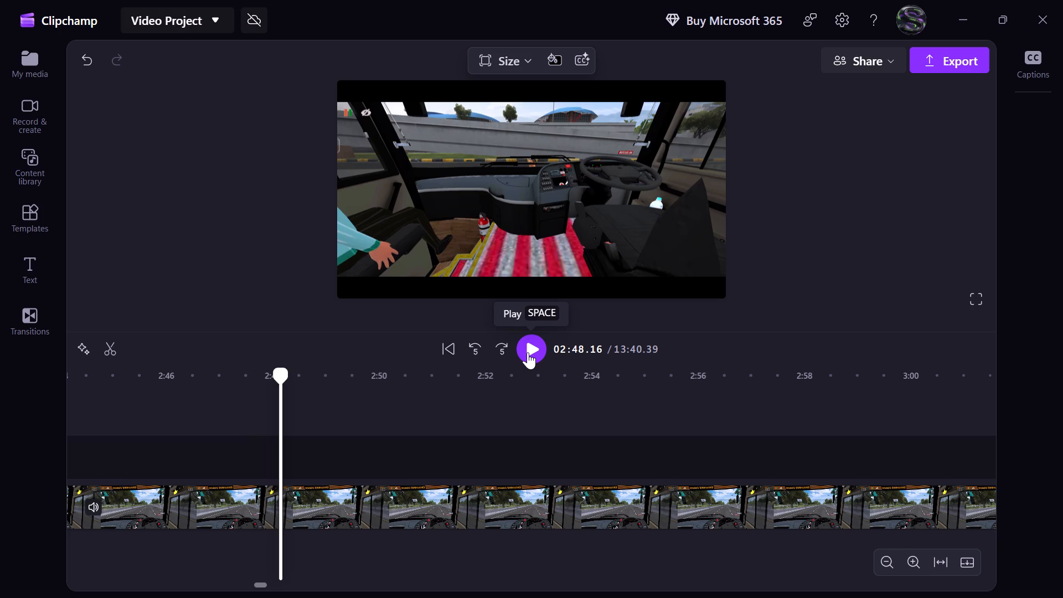
pyautogui.click(528, 352)
pyautogui.click(528, 352)
pyautogui.doubleClick(528, 352)
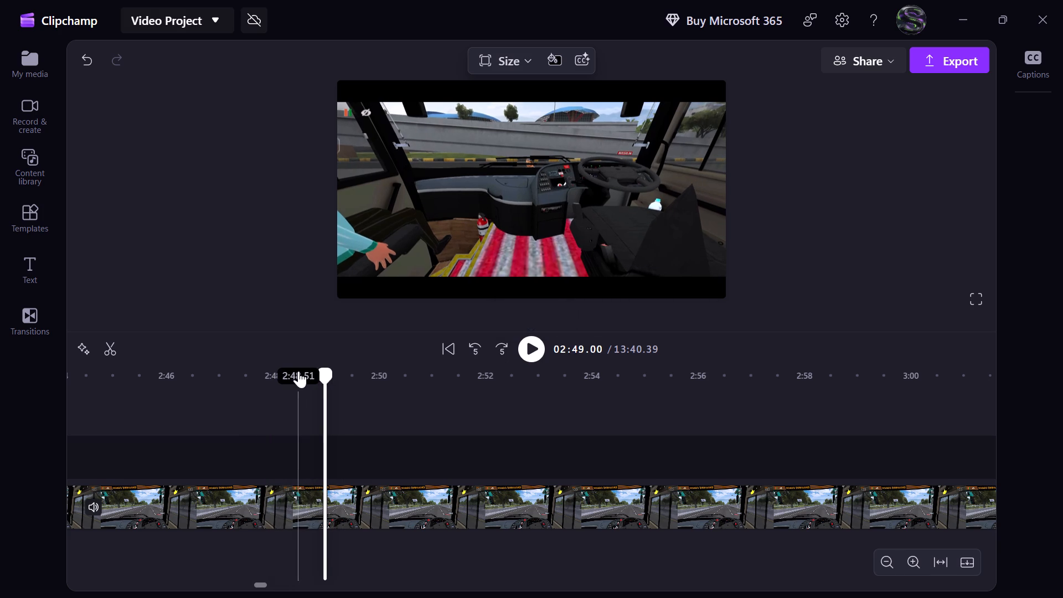
pyautogui.click(591, 351)
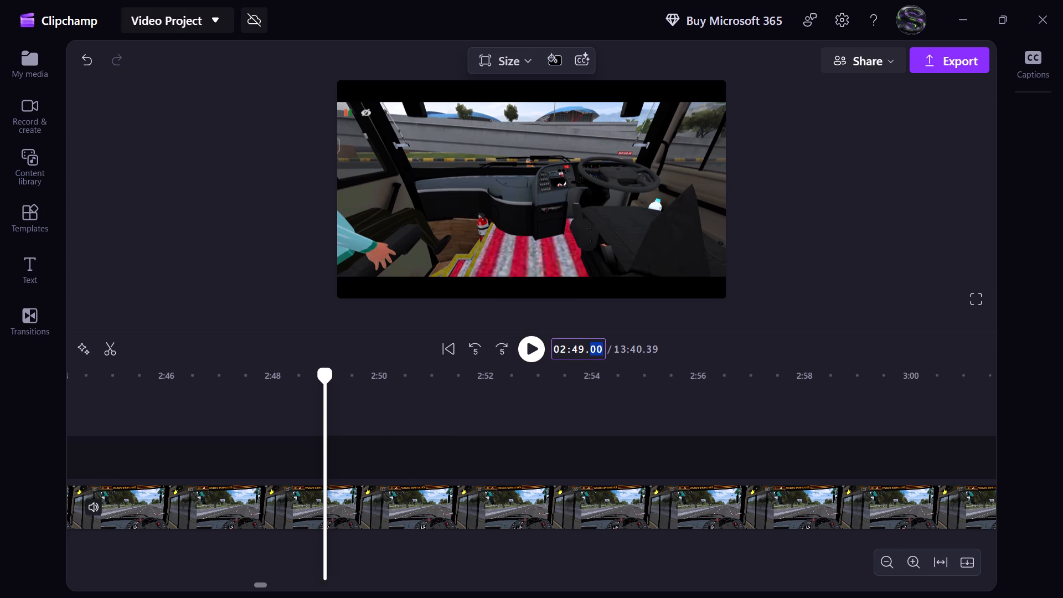
pyautogui.click(582, 349)
pyautogui.write('50')
pyautogui.press('Return')
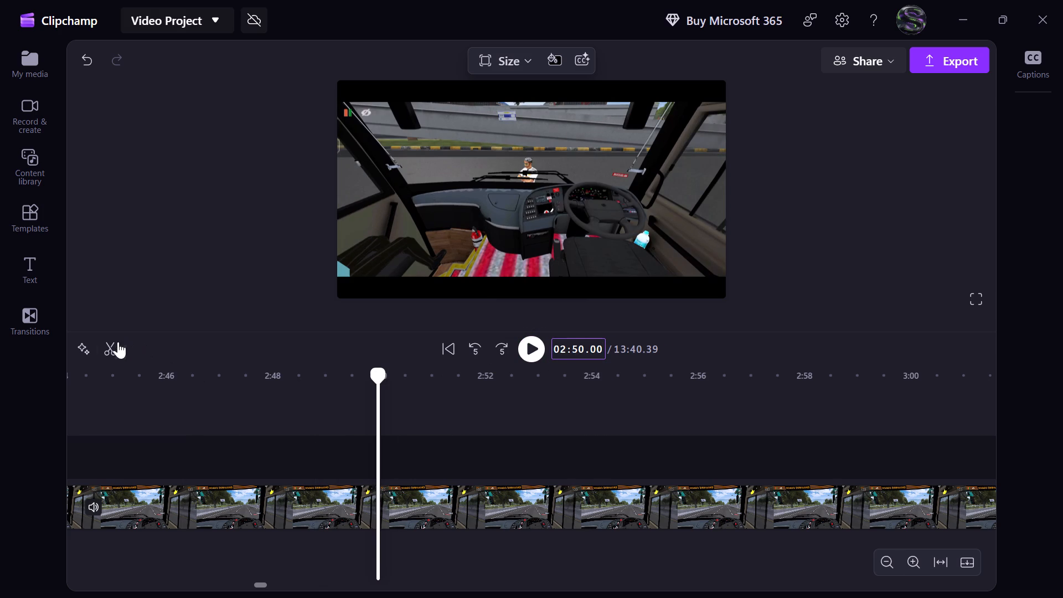
pyautogui.click(115, 345)
# Delete the 35.99-second interior piece between 2:14 and 2:50 and close the gap it leaves.
pyautogui.click(270, 501)
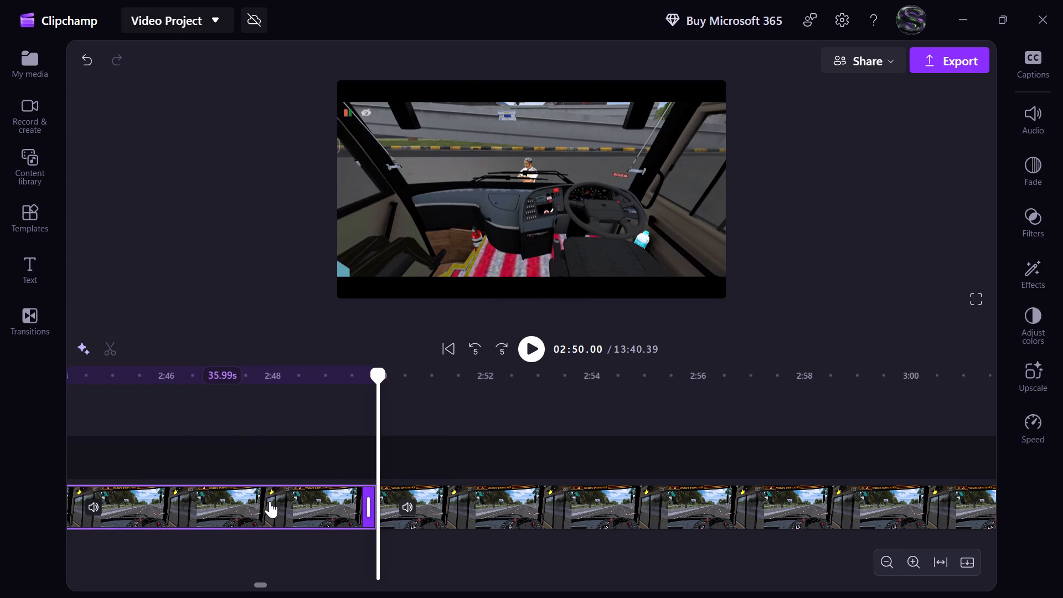
pyautogui.press('Delete')
pyautogui.click(236, 503)
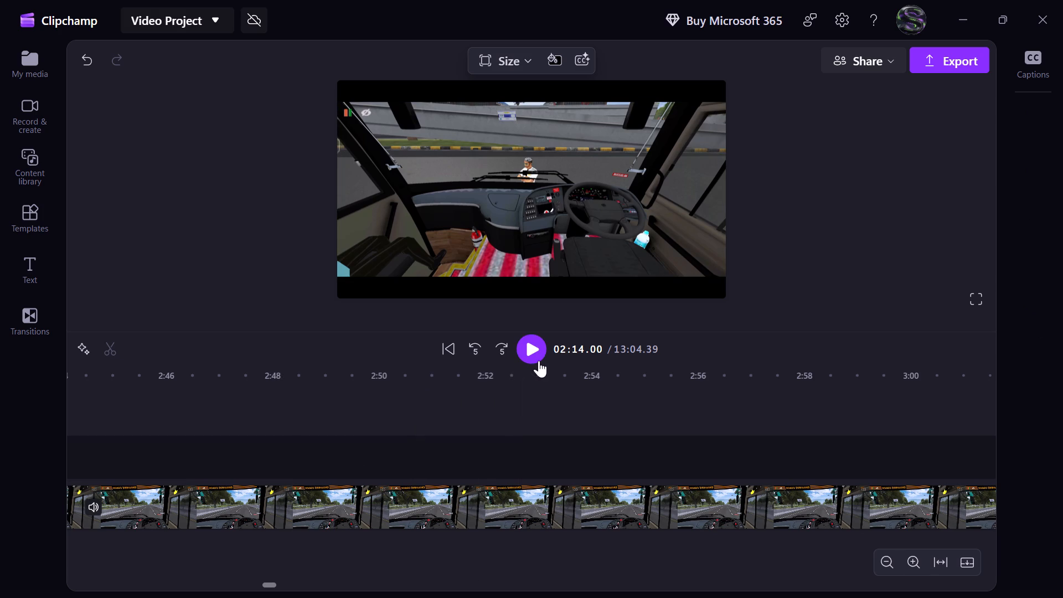
# Play the driver's cabin footage up to the exterior front shot and split the main clip before it at 02:25.00.
pyautogui.click(539, 360)
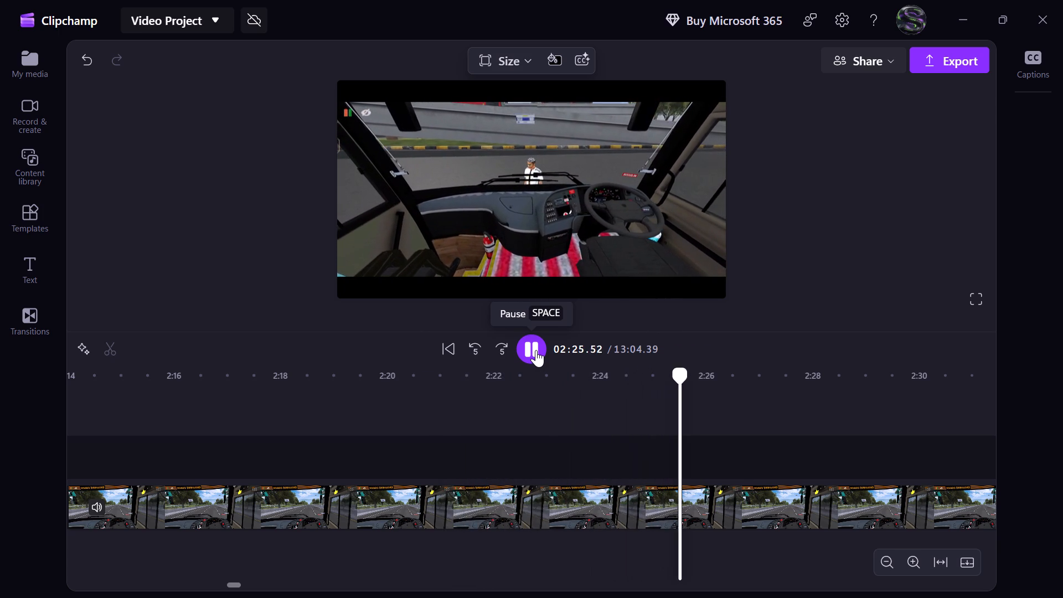
pyautogui.click(536, 350)
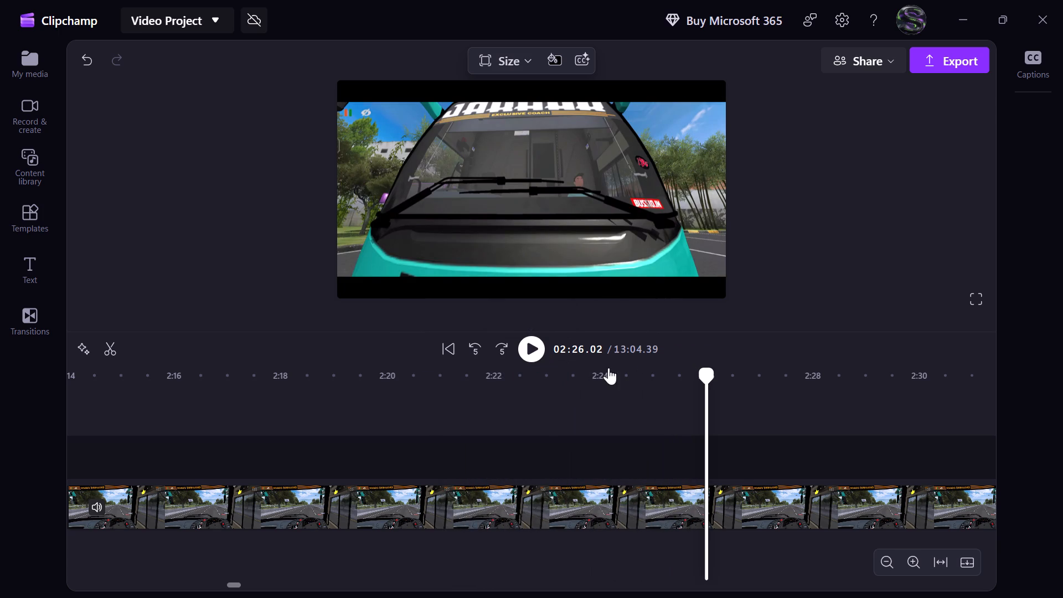
pyautogui.click(651, 382)
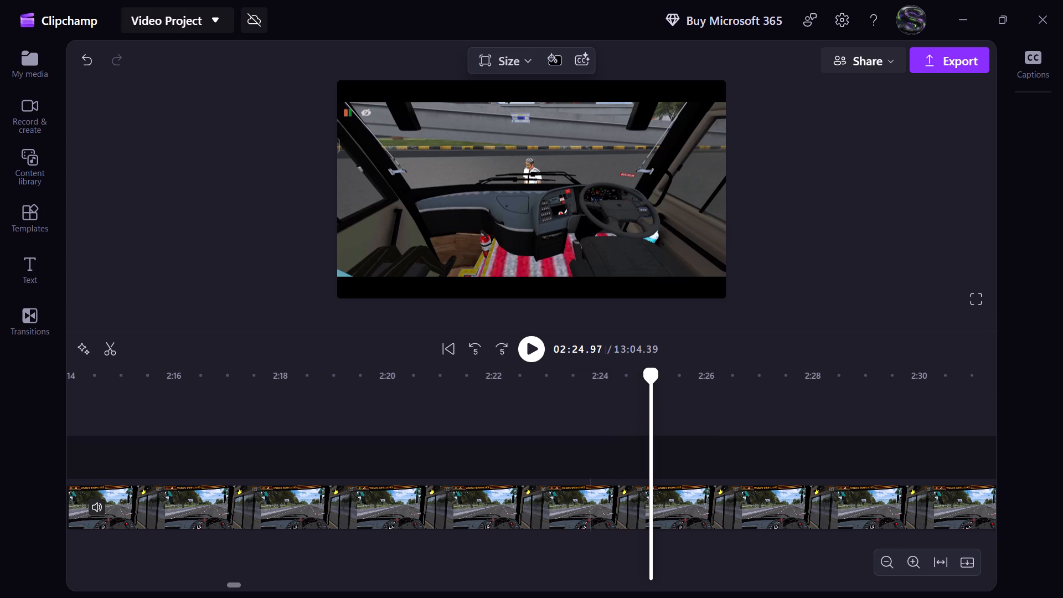
pyautogui.doubleClick(530, 357)
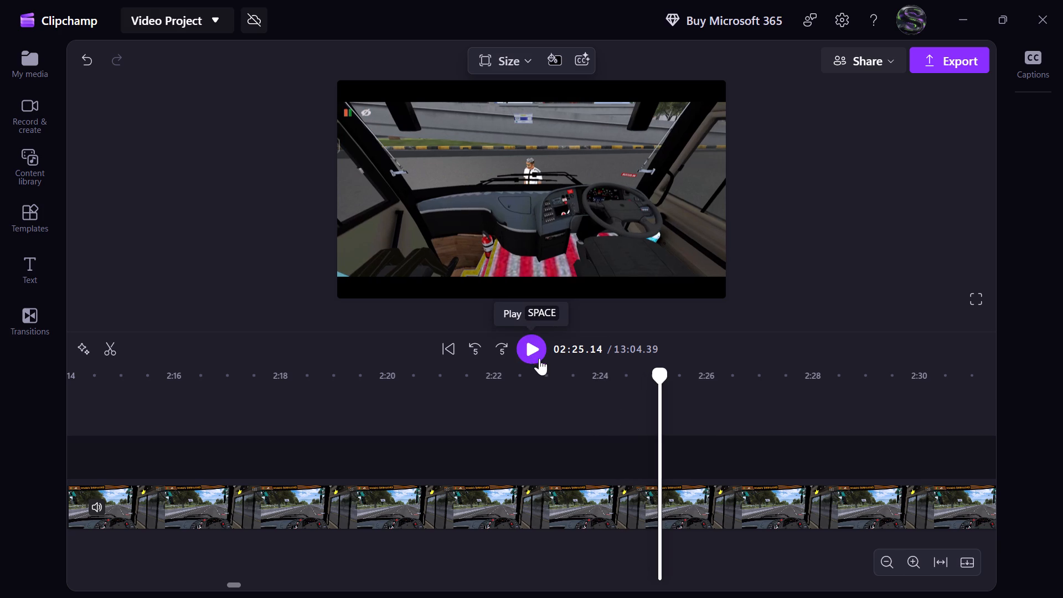
pyautogui.click(595, 354)
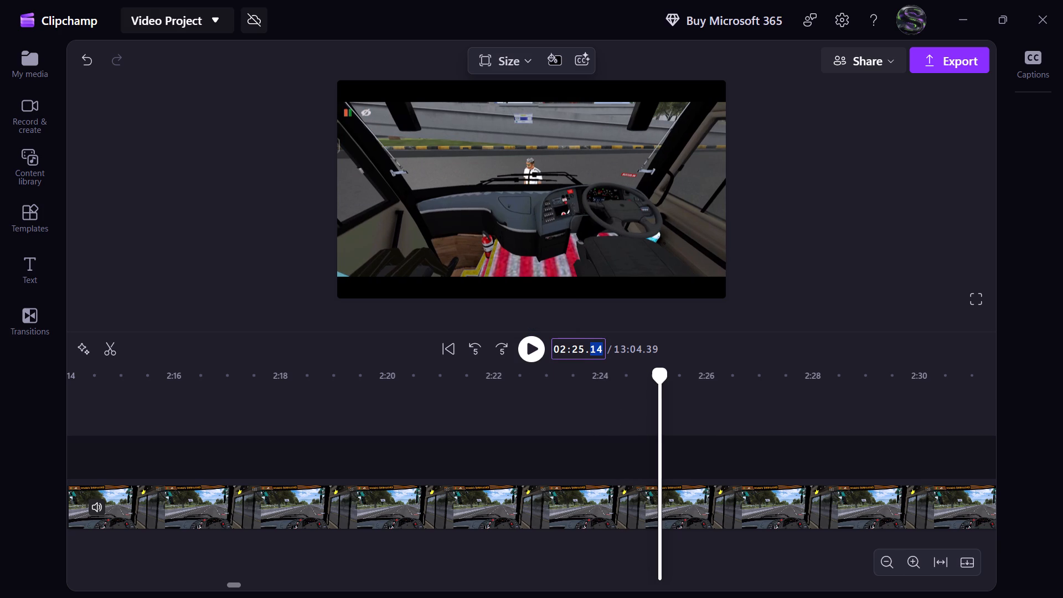
pyautogui.write('00')
pyautogui.press('Return')
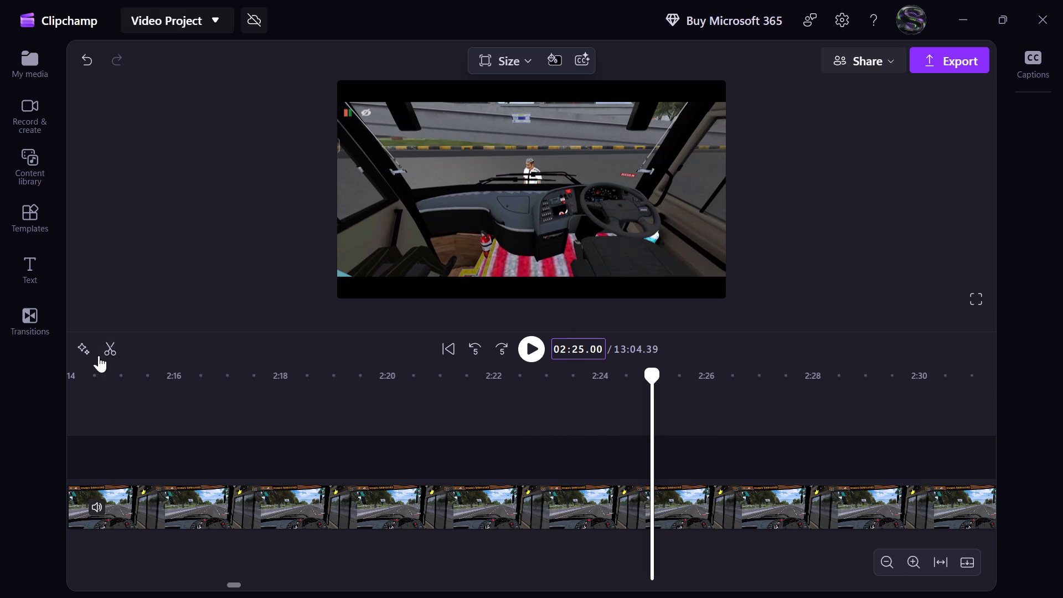
pyautogui.click(91, 355)
pyautogui.click(109, 353)
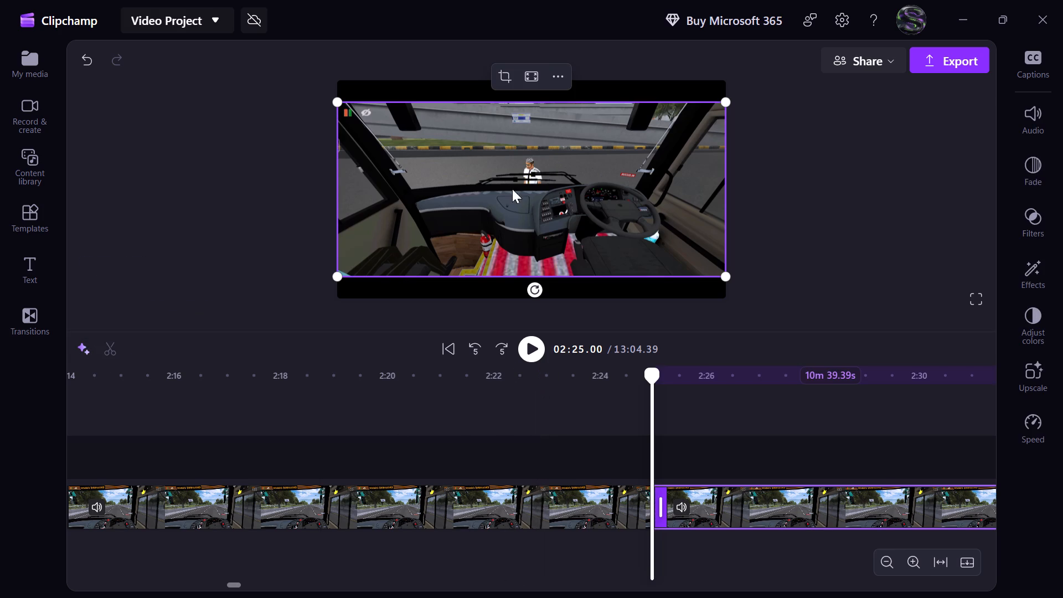
# Make the 10.99-second cabin clip between 2:14 and 2:25 fill the frame.
pyautogui.click(487, 389)
pyautogui.click(527, 179)
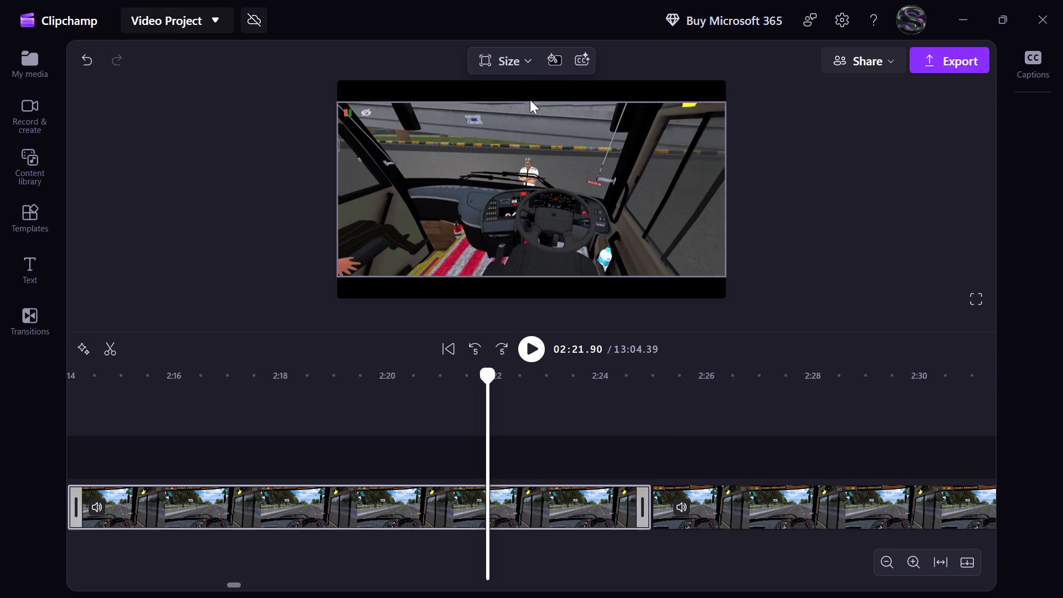
pyautogui.click(535, 72)
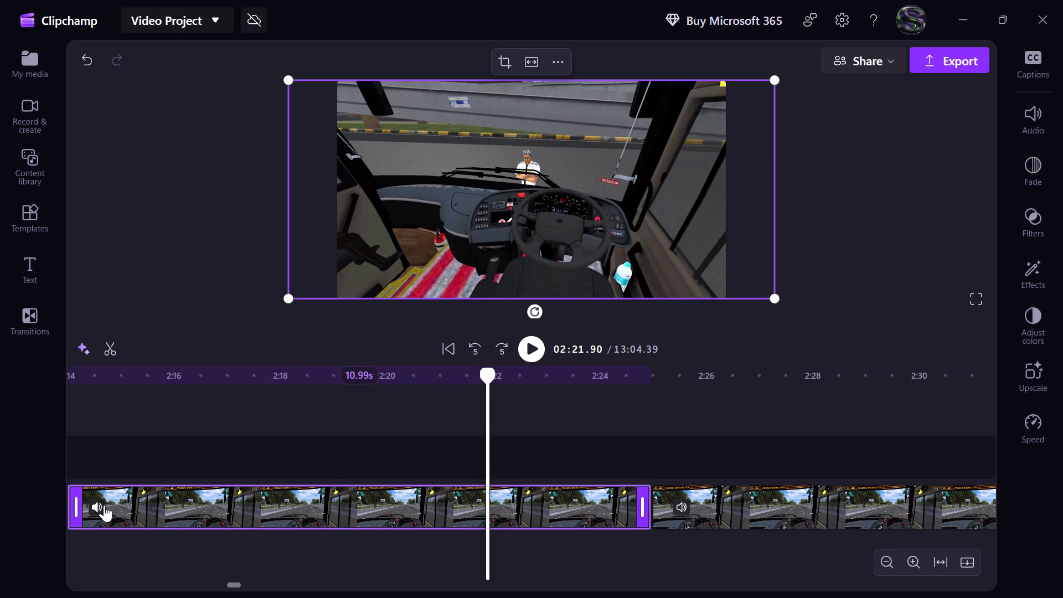
# Mute the cabin clip between 2:14 and 2:25 and the 10-second bus side clip between 2:04 and 2:14.
pyautogui.click(102, 506)
pyautogui.hscroll(2, 252, 456)
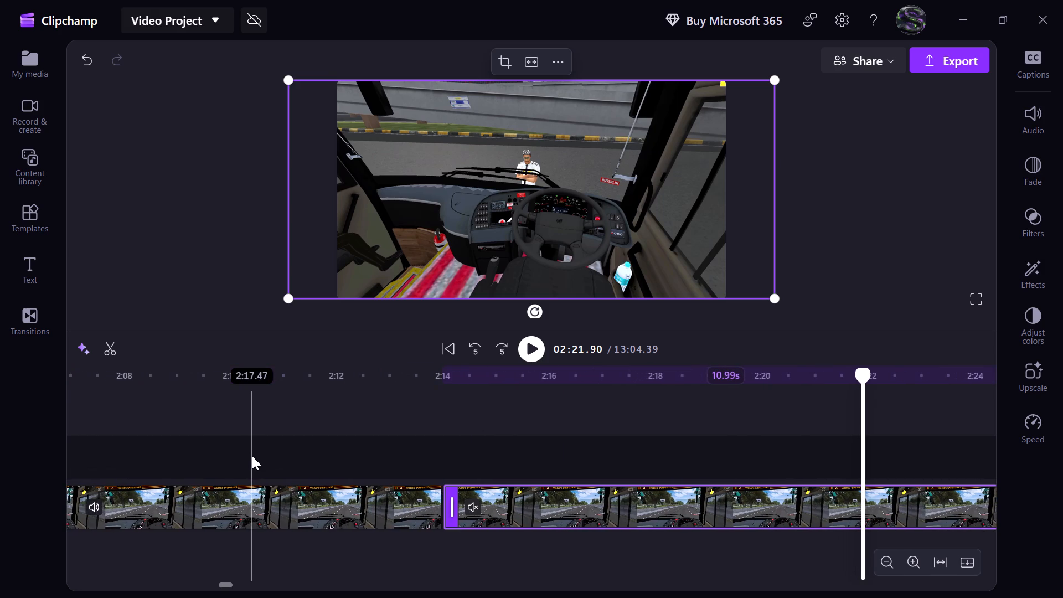
pyautogui.click(100, 504)
pyautogui.hscroll(4, 286, 461)
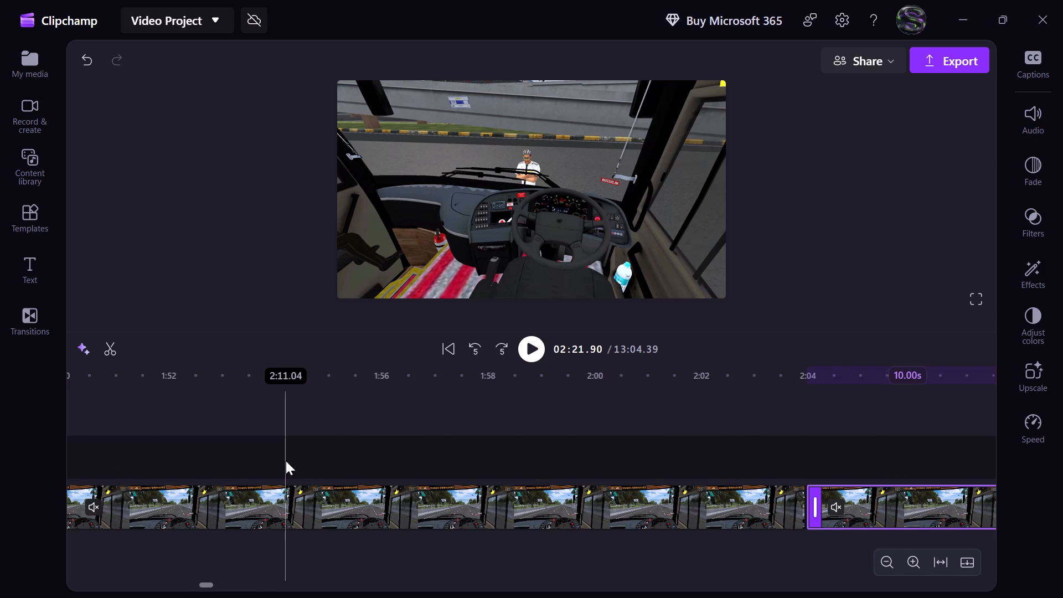
# Review the footage after the 2:25 split, from the exterior front shot to the bus rear view, for the next cut points.
pyautogui.hscroll(-4, 286, 461)
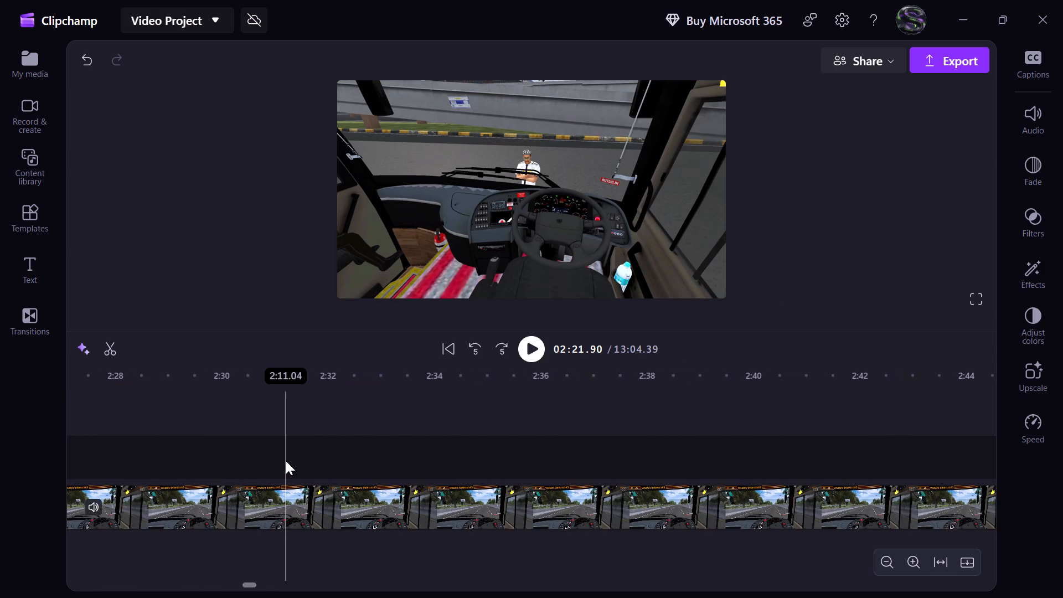
pyautogui.hscroll(1, 286, 461)
pyautogui.press('space')
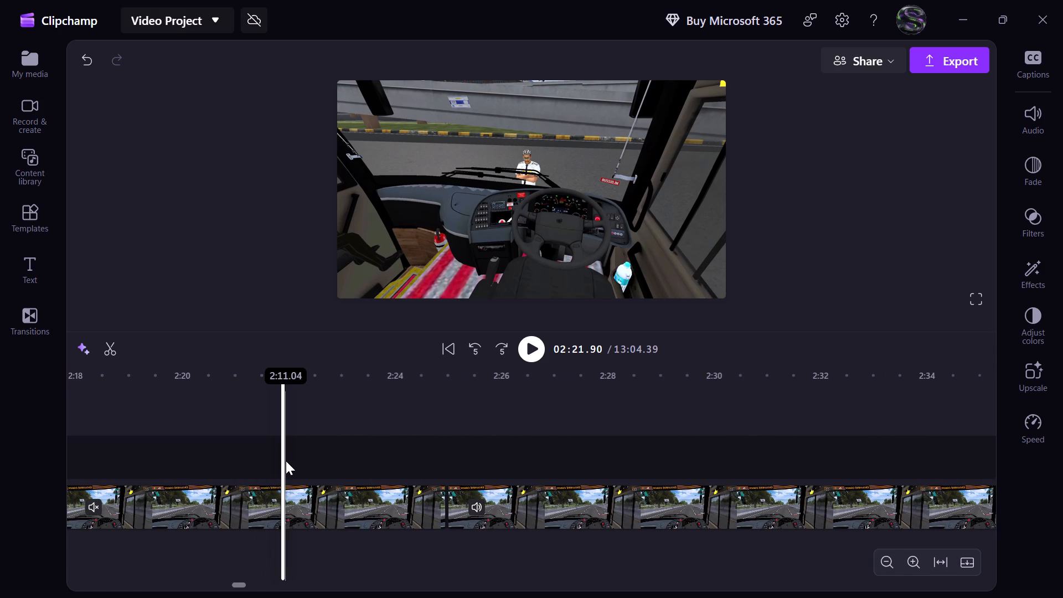
pyautogui.click(384, 472)
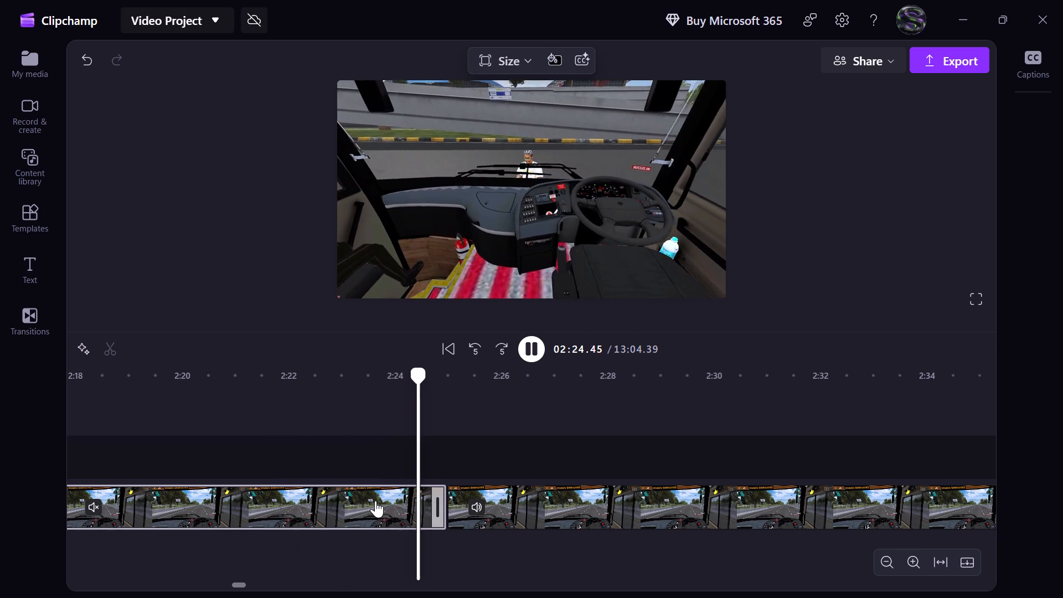
pyautogui.click(375, 501)
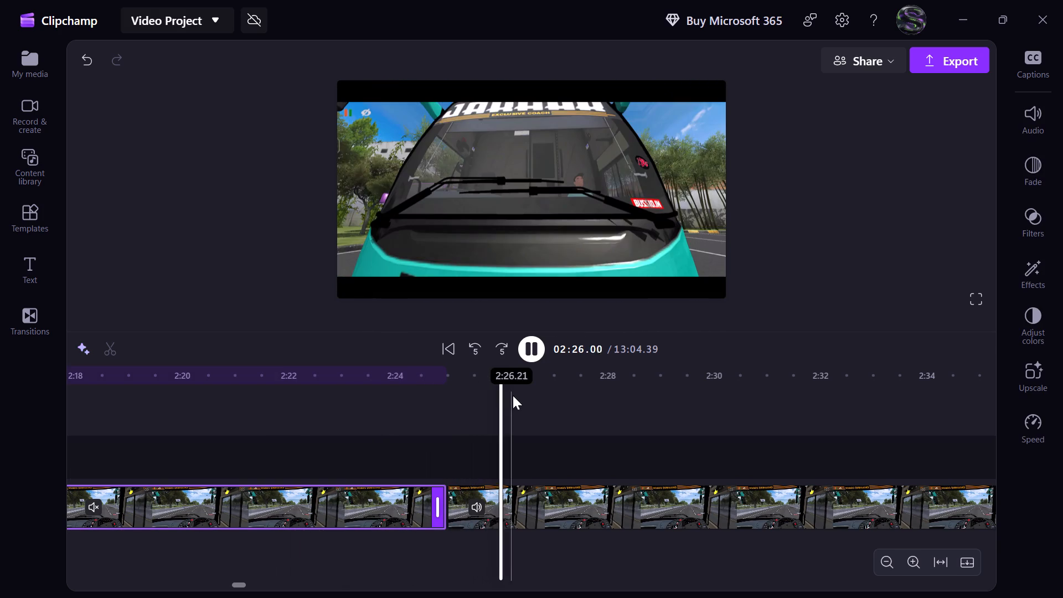
pyautogui.click(542, 354)
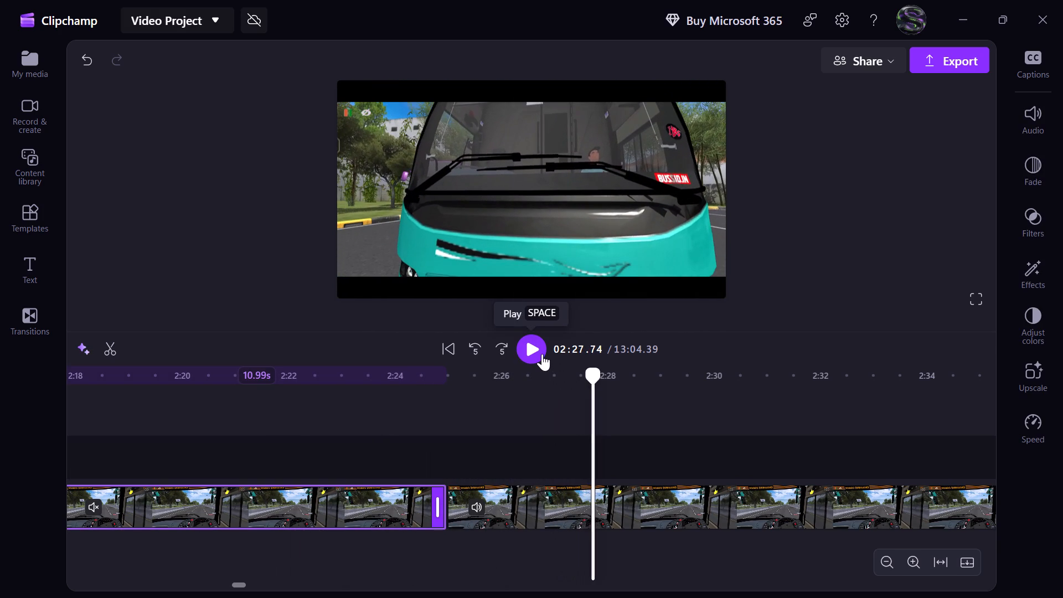
pyautogui.click(542, 354)
pyautogui.click(500, 353)
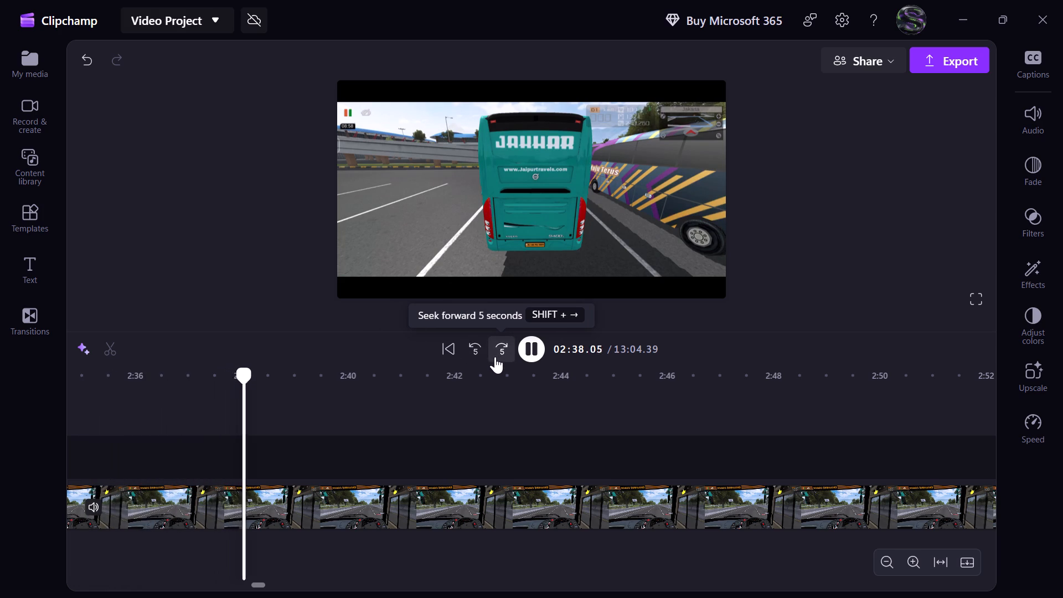
pyautogui.click(470, 352)
pyautogui.click(470, 352)
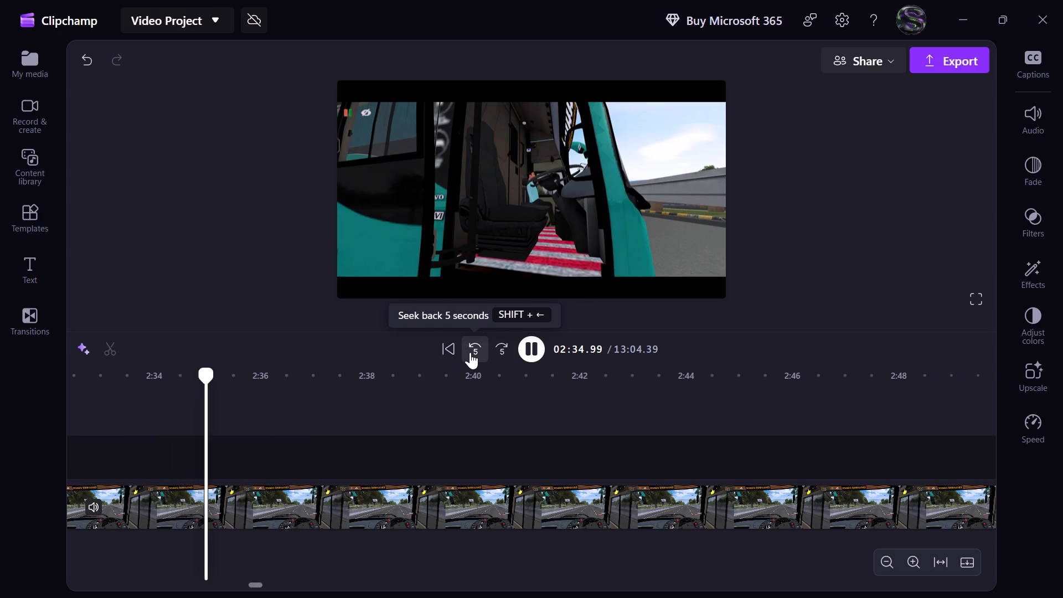
pyautogui.click(470, 352)
pyautogui.click(470, 351)
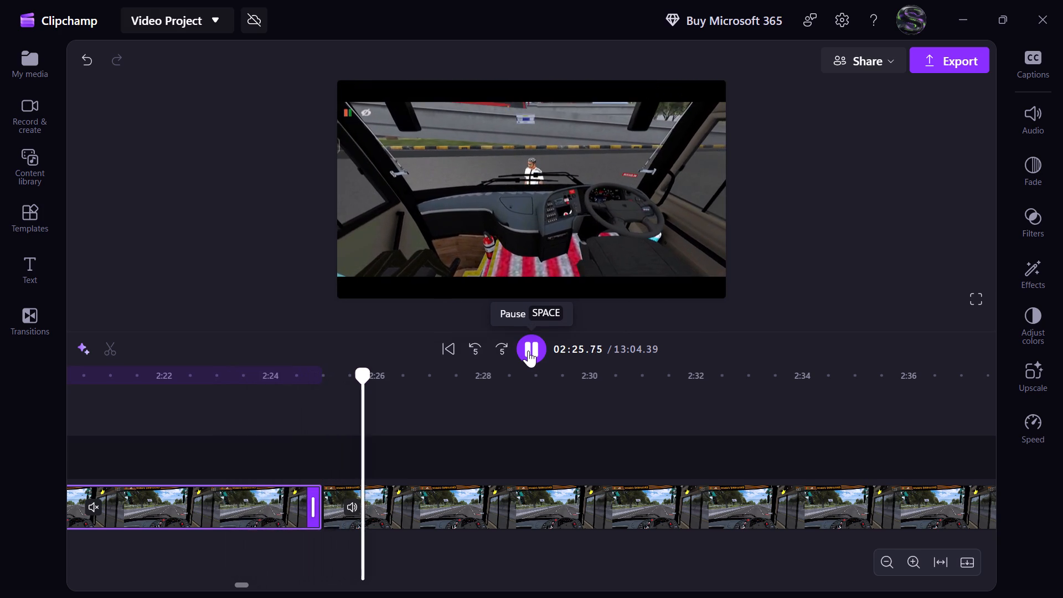
# Replay from 02:25.00 to locate the start of the exterior front shot and split the main clip at 02:26.00.
pyautogui.click(528, 350)
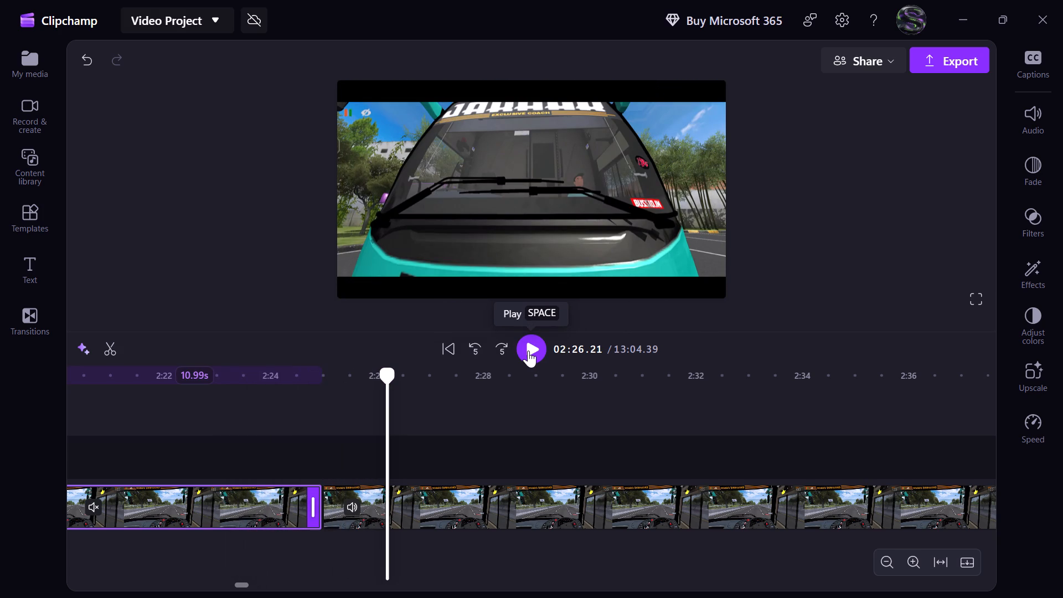
pyautogui.doubleClick(528, 350)
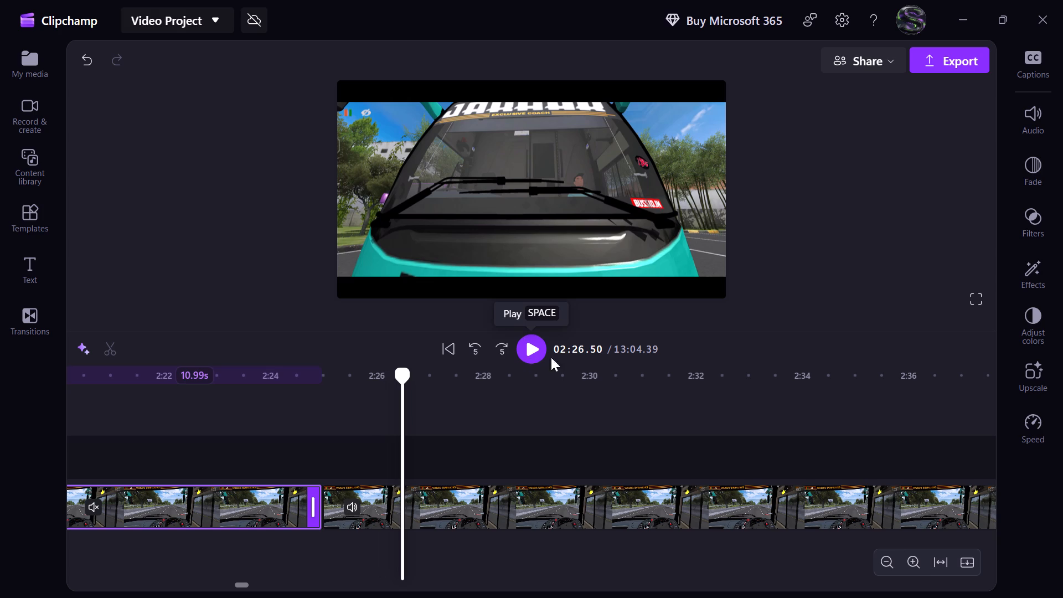
pyautogui.click(578, 353)
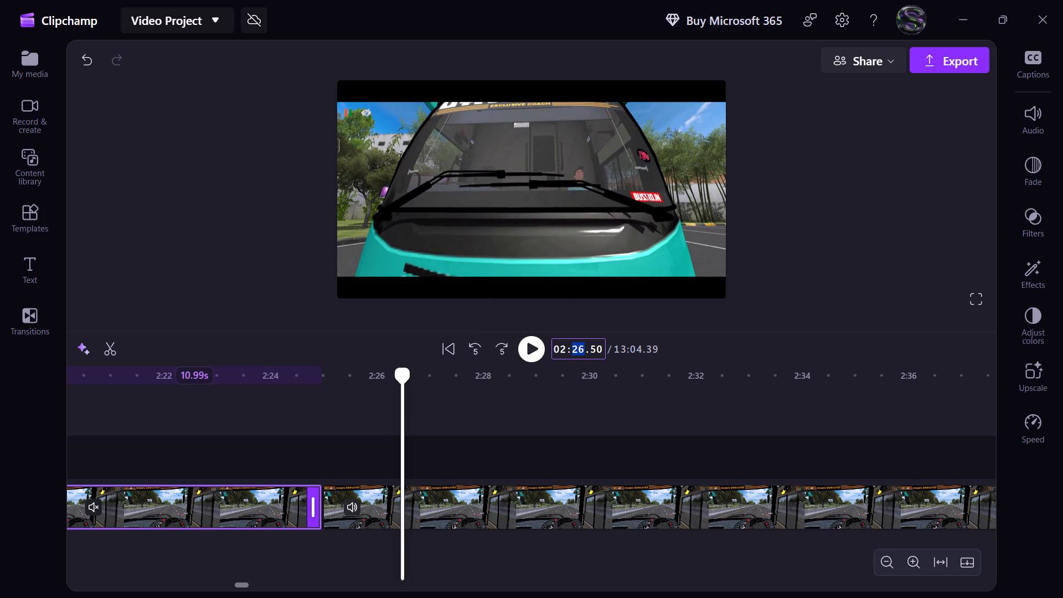
pyautogui.write('25')
pyautogui.write('00')
pyautogui.press('Return')
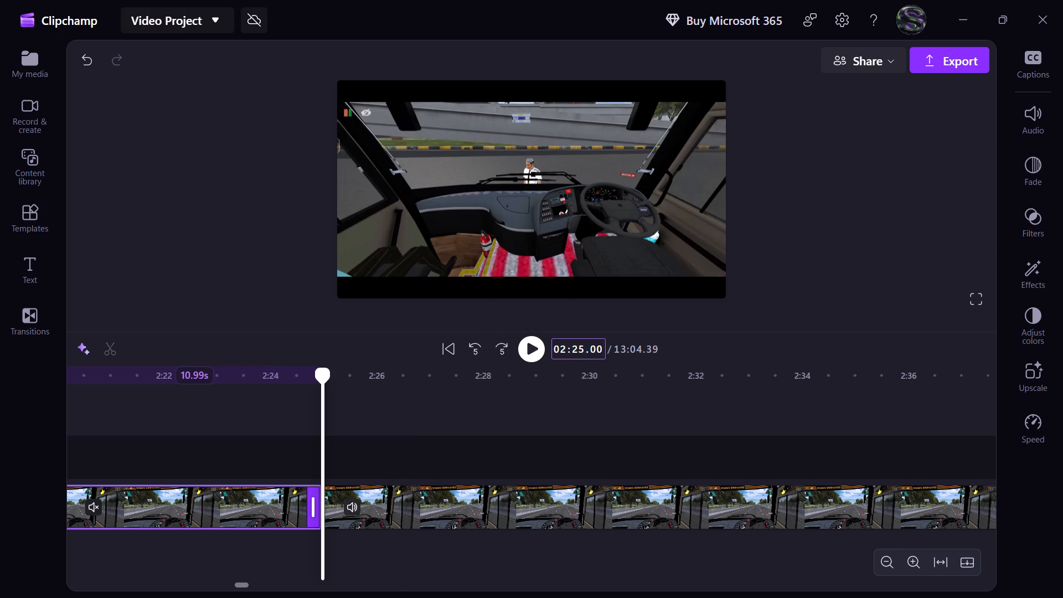
pyautogui.click(524, 349)
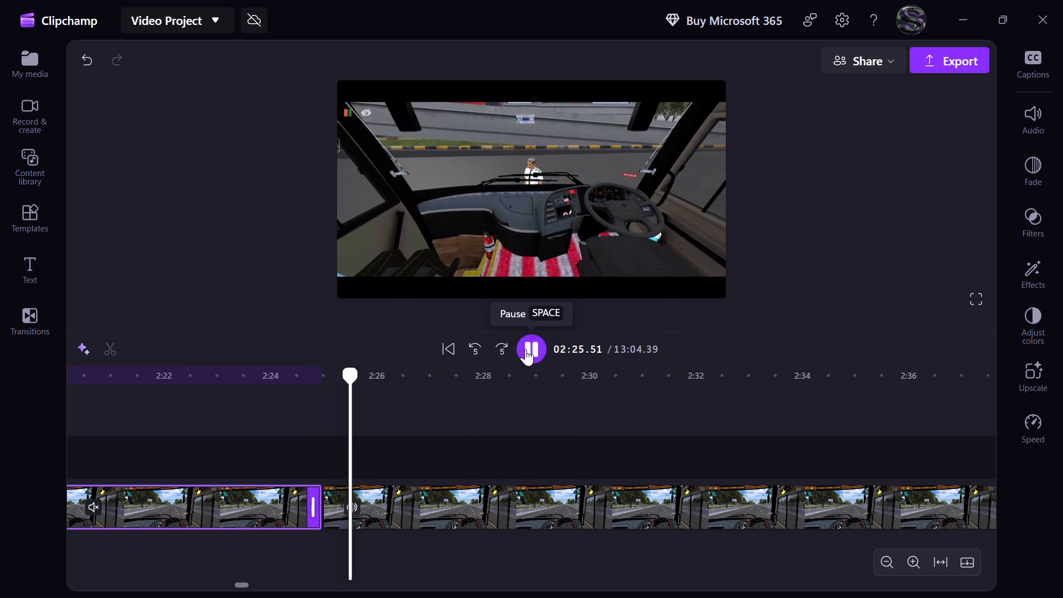
pyautogui.click(528, 348)
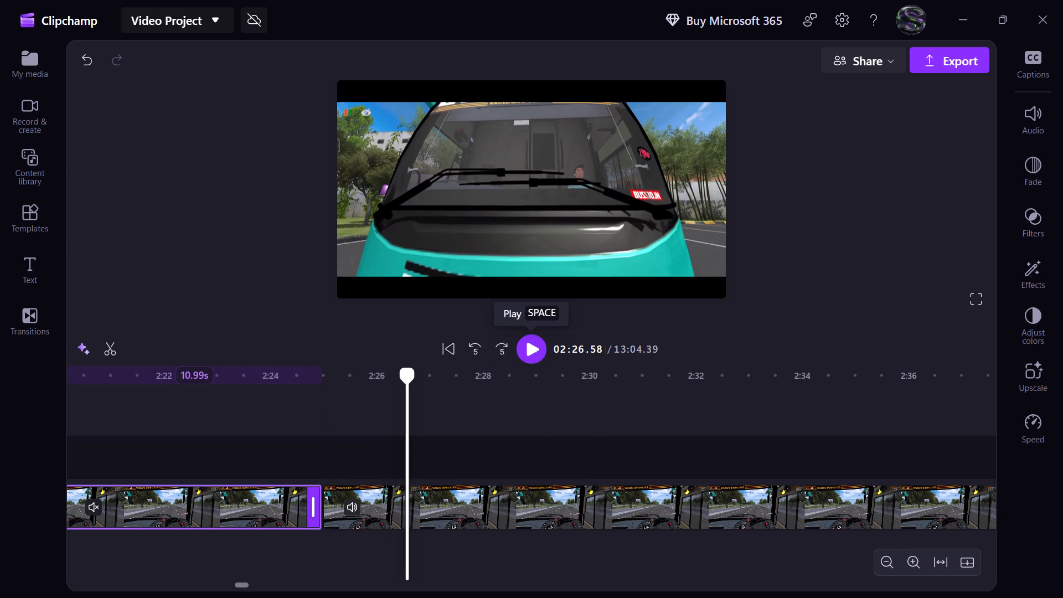
pyautogui.click(597, 346)
pyautogui.write('00')
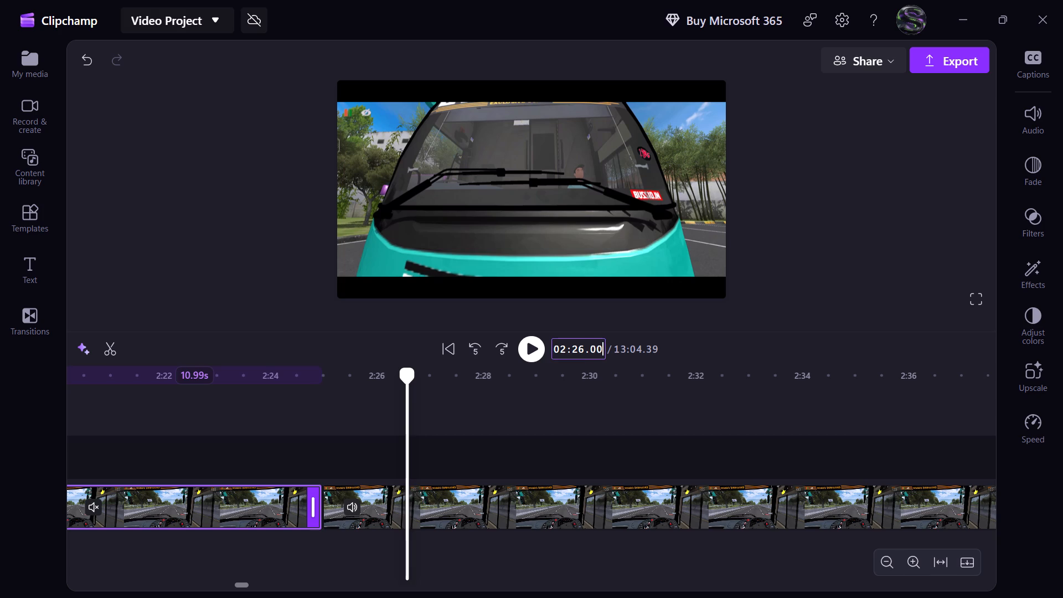
pyautogui.press('Return')
pyautogui.click(115, 351)
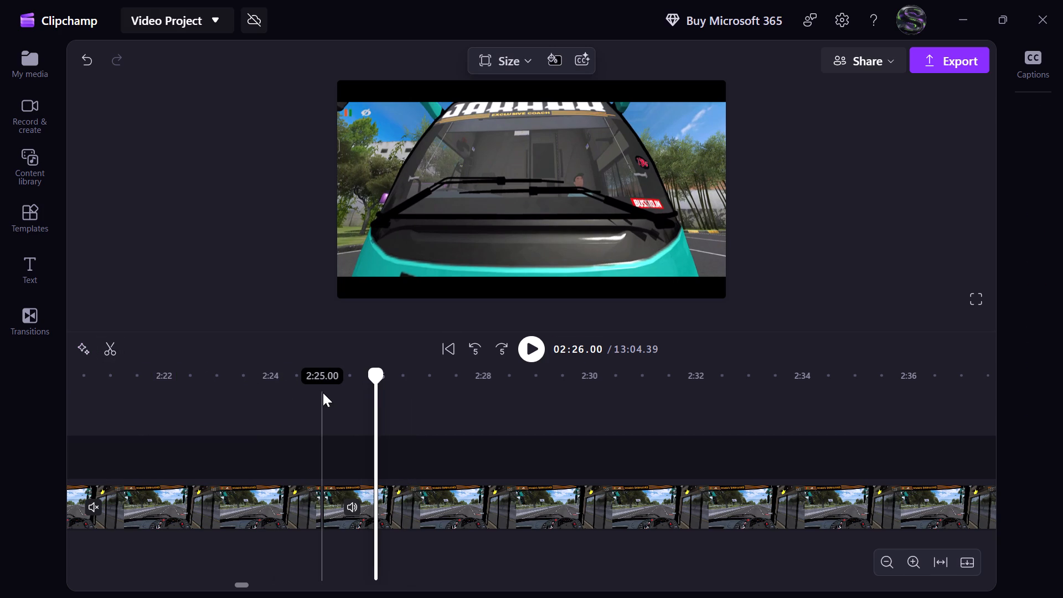
pyautogui.press('s')
# Delete the 1-second cabin remnant between 2:25 and 2:26 and close the gap it leaves.
pyautogui.click(337, 501)
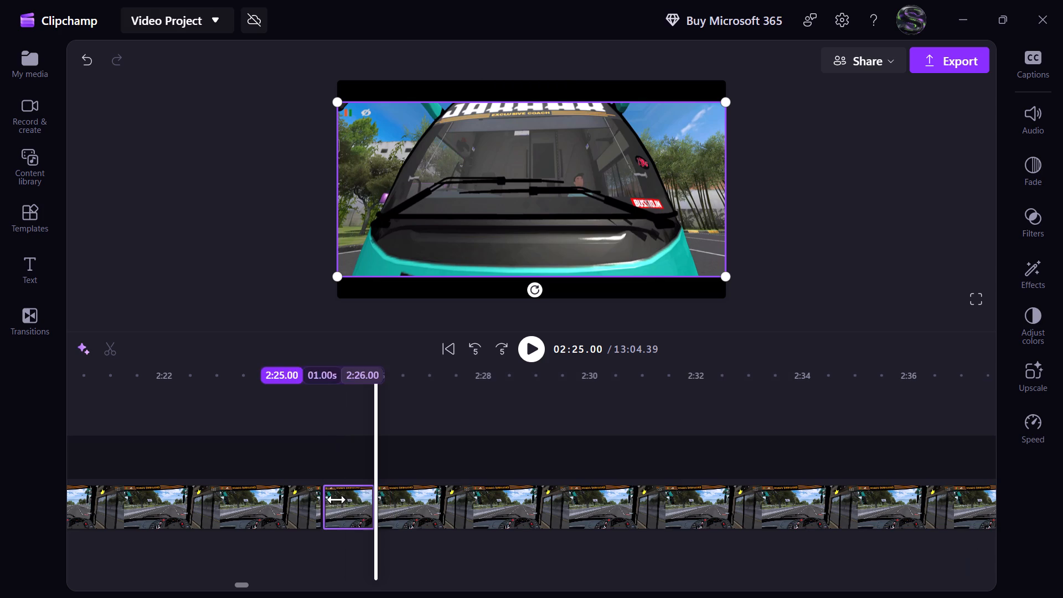
pyautogui.press('Delete')
pyautogui.click(347, 508)
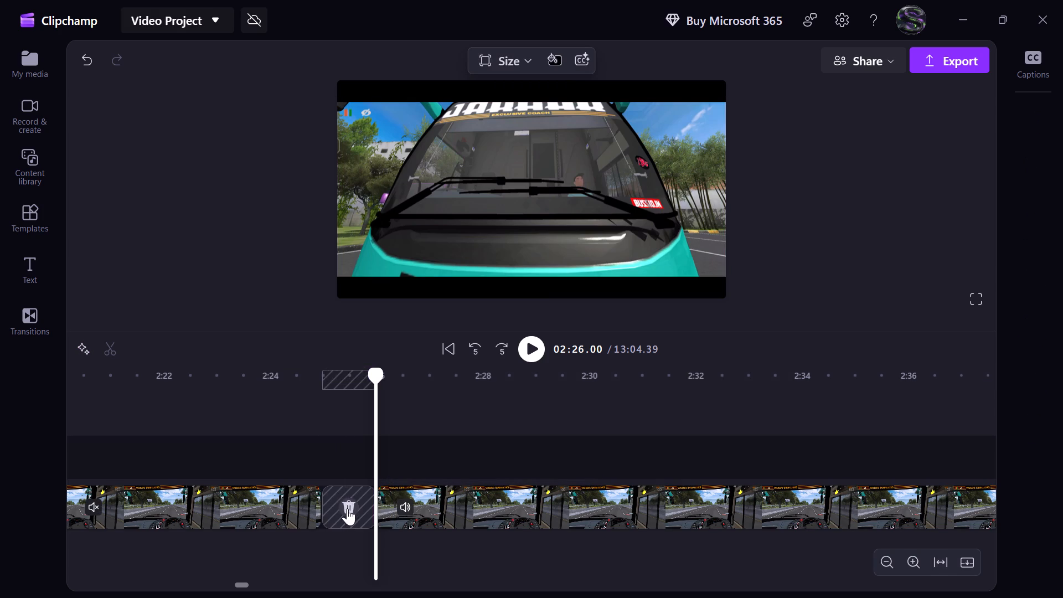
# Play the exterior bus footage up to the open-door shot and split the main clip at 02:34.00.
pyautogui.click(523, 350)
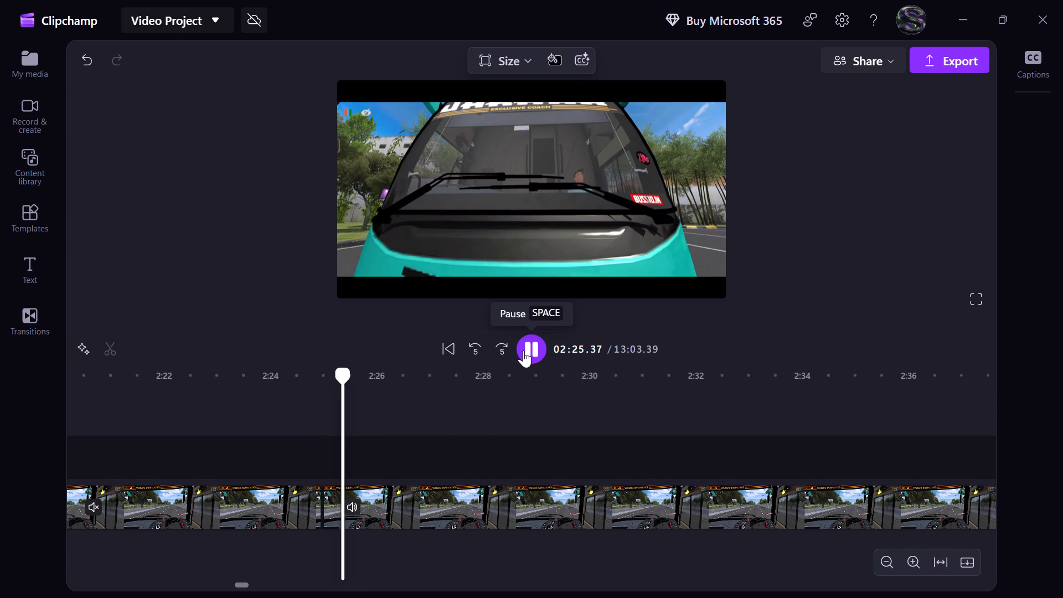
pyautogui.click(509, 348)
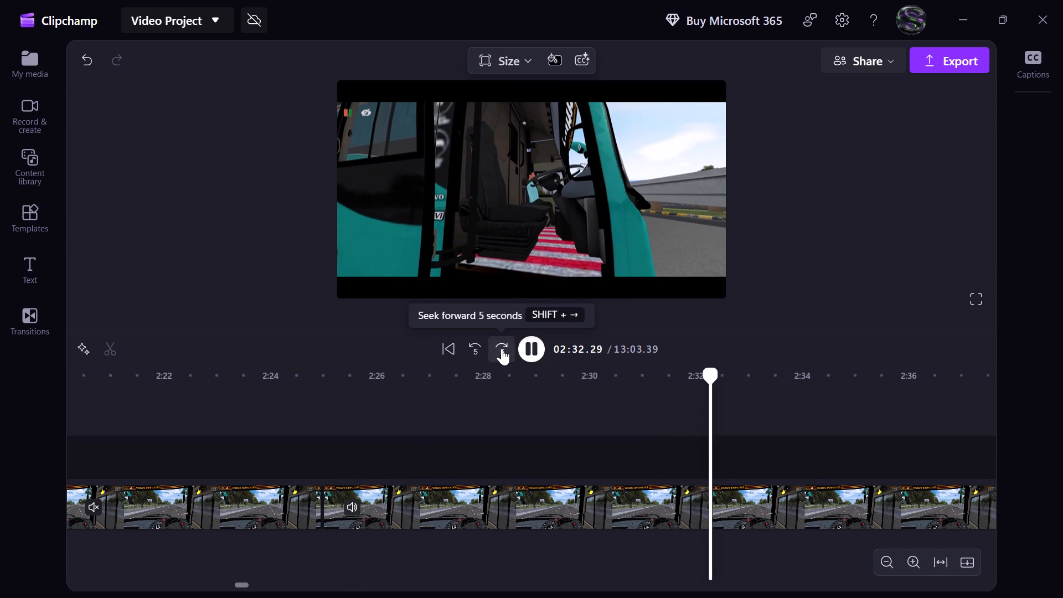
pyautogui.click(525, 350)
pyautogui.click(525, 350)
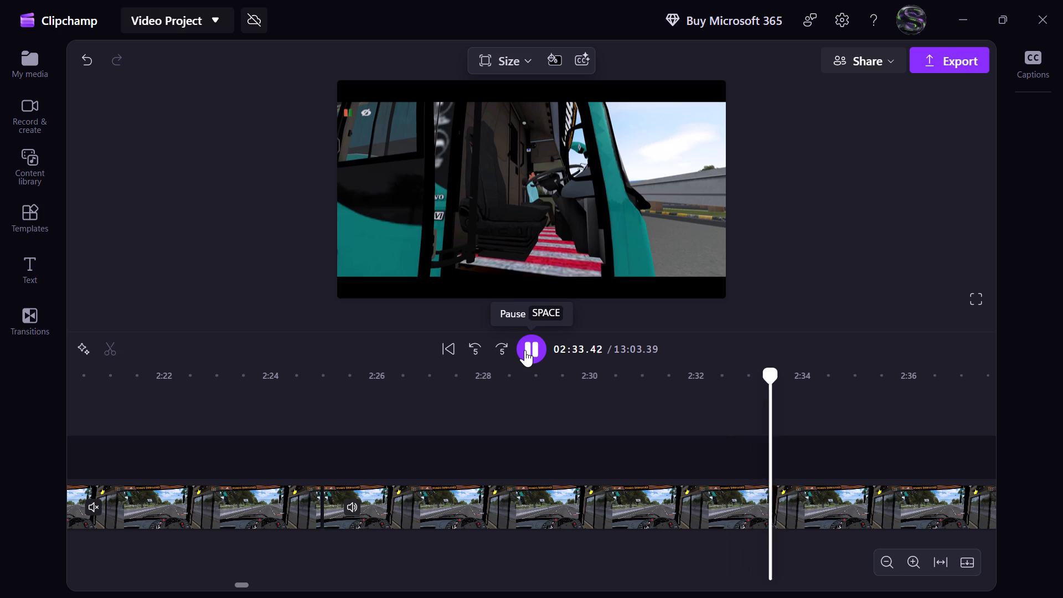
pyautogui.click(525, 350)
pyautogui.doubleClick(525, 350)
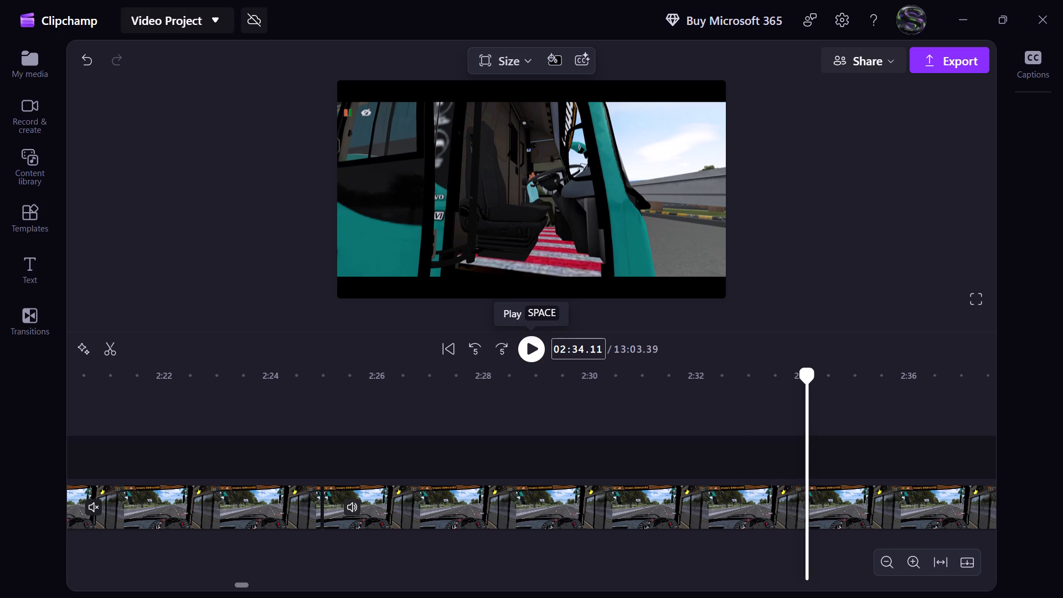
pyautogui.click(596, 348)
pyautogui.write('00')
pyautogui.press('Return')
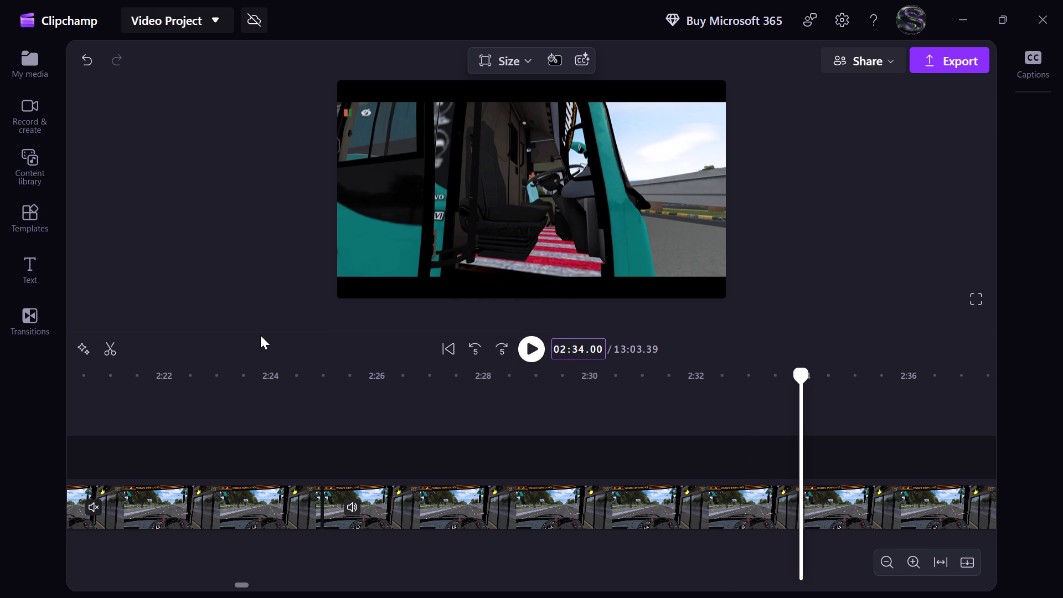
pyautogui.press('s')
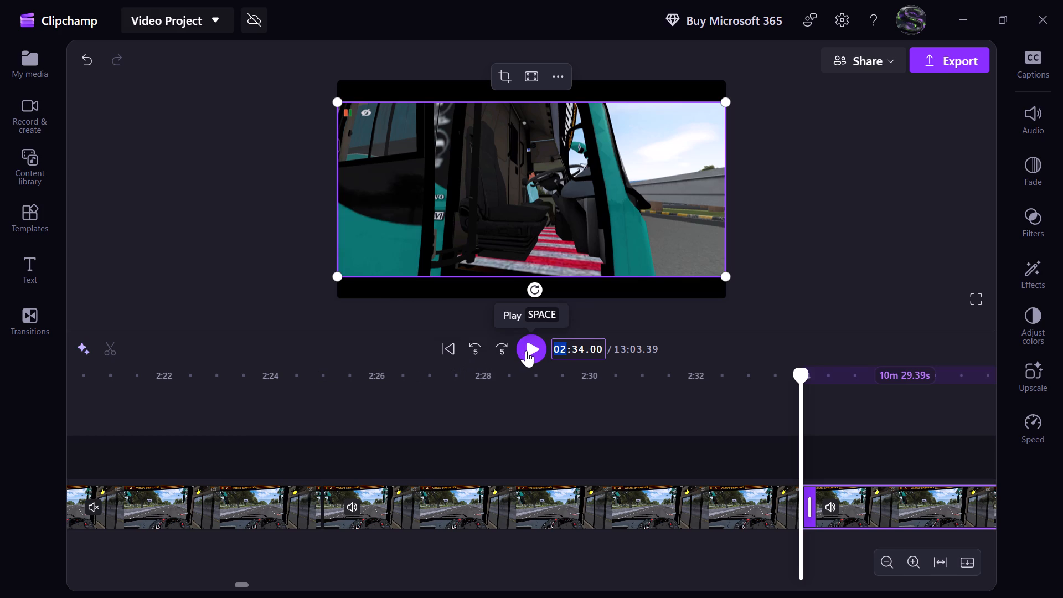
# Make the 9-second exterior bus clip between 2:25 and 2:34 fill the frame.
pyautogui.click(526, 350)
pyautogui.click(526, 350)
pyautogui.click(534, 400)
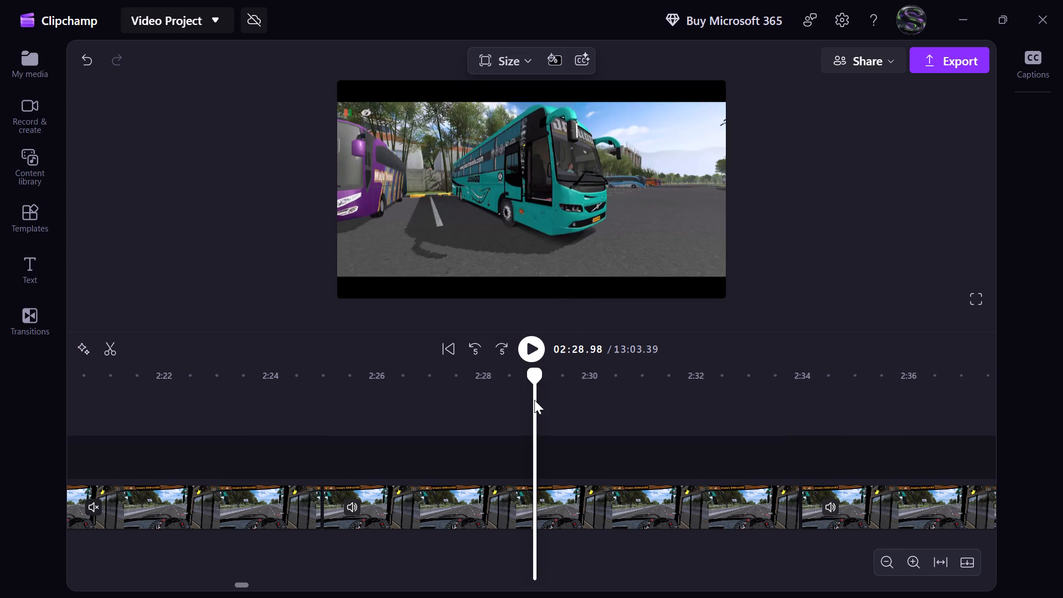
pyautogui.click(551, 174)
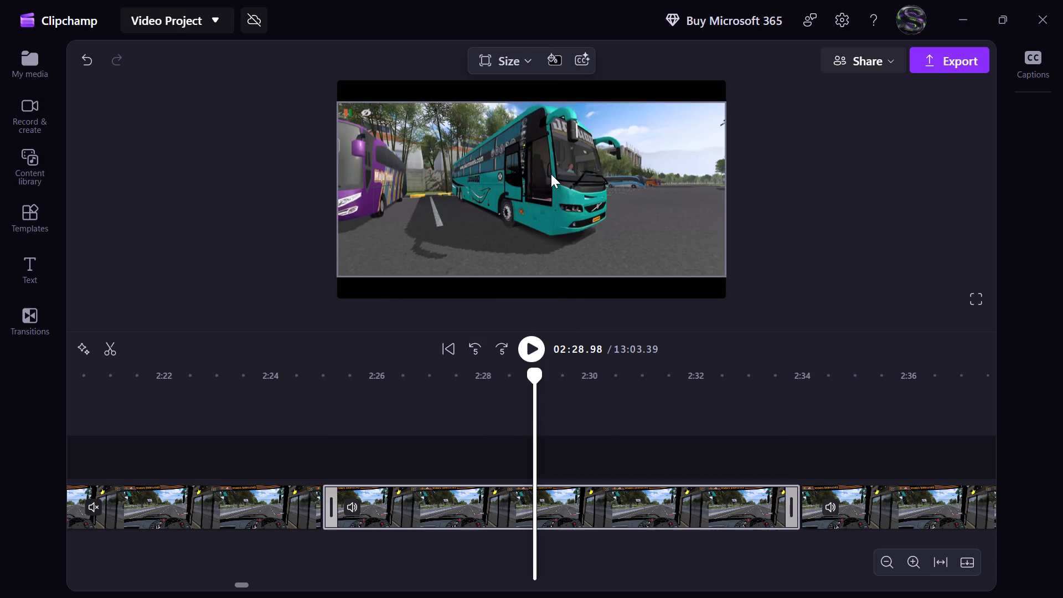
pyautogui.click(522, 91)
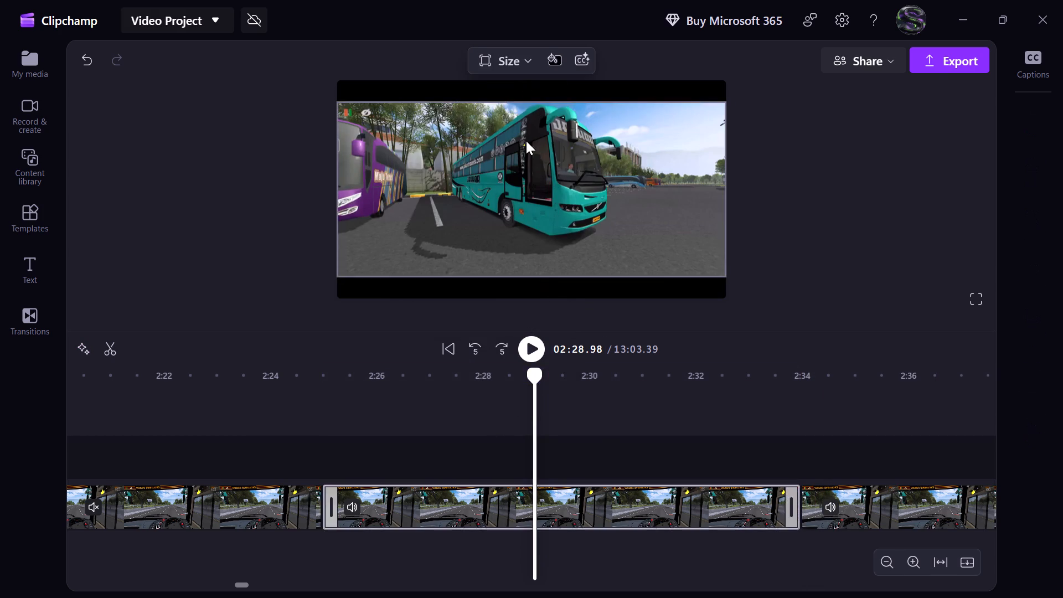
pyautogui.click(526, 141)
pyautogui.click(531, 85)
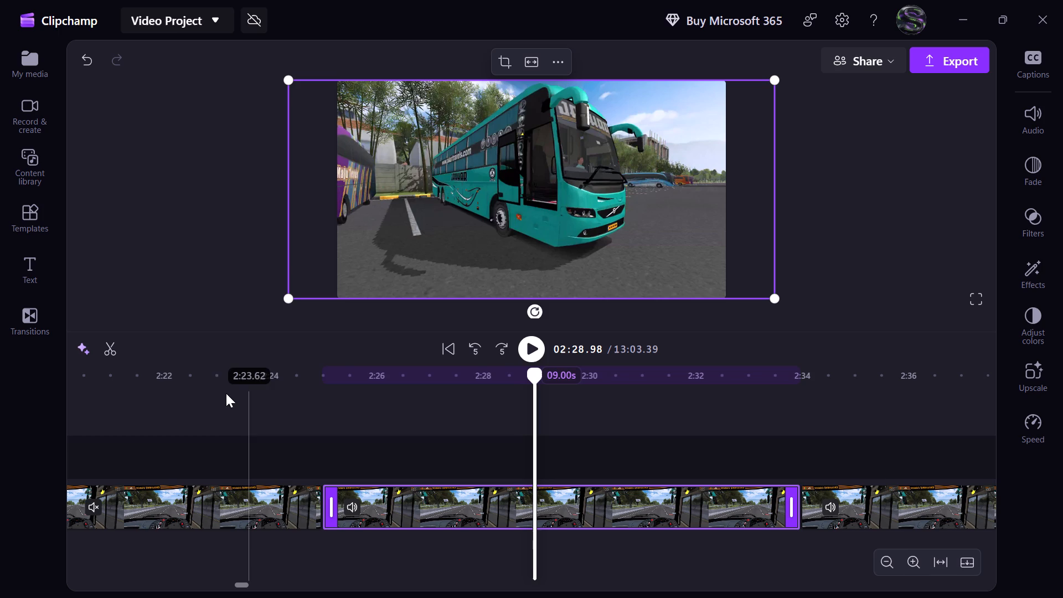
# Mute the 9-second exterior bus clip between 2:25 and 2:34.
pyautogui.click(351, 507)
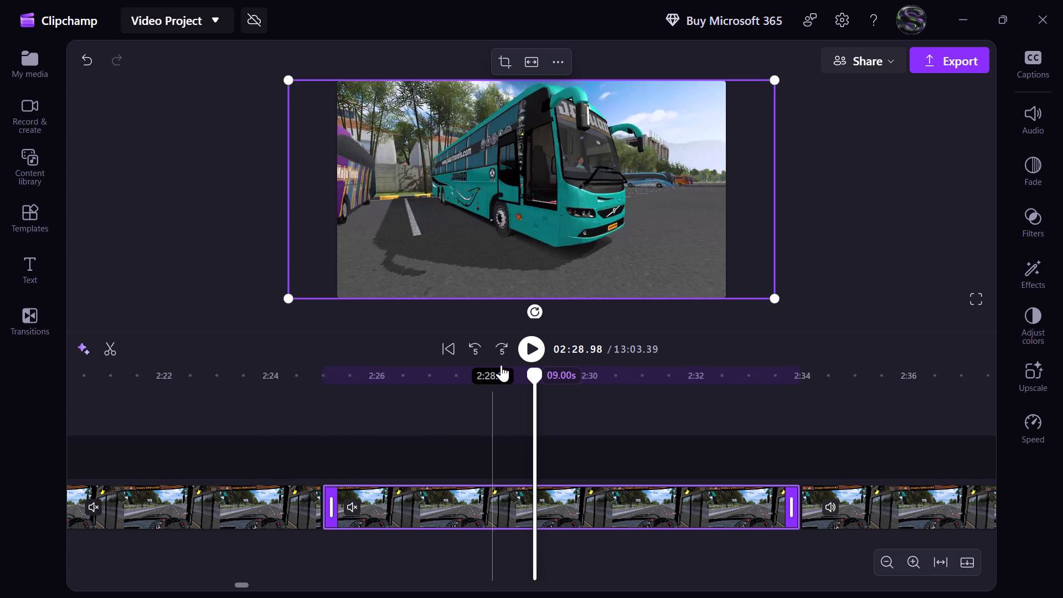
# Review the footage from the open-door shot through about 2:58 to find where the unwanted cabin segment after 2:34 should end.
pyautogui.click(528, 348)
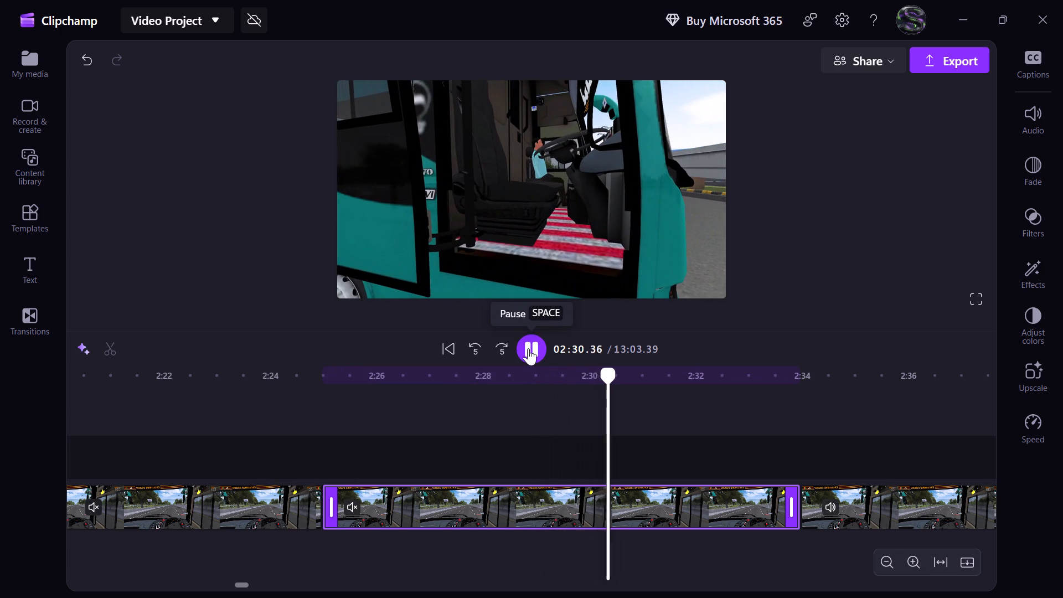
pyautogui.click(507, 349)
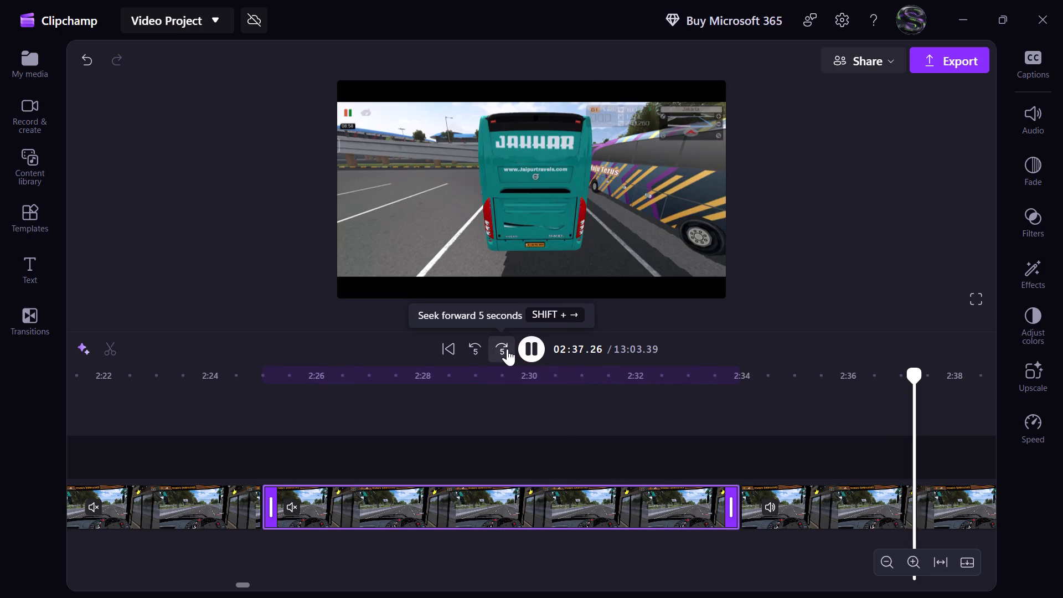
pyautogui.click(507, 349)
pyautogui.click(480, 352)
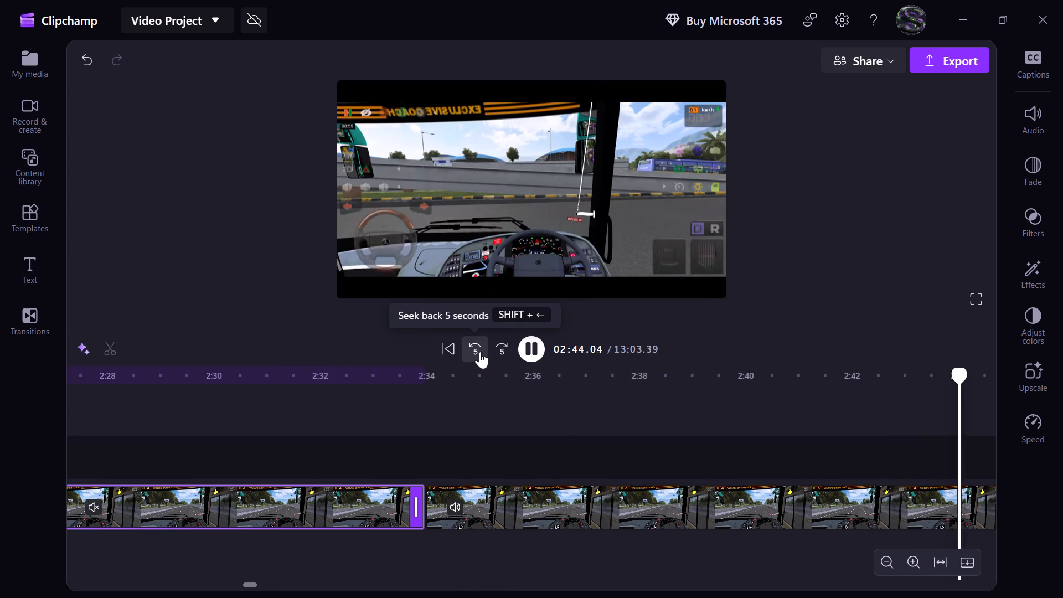
pyautogui.doubleClick(505, 352)
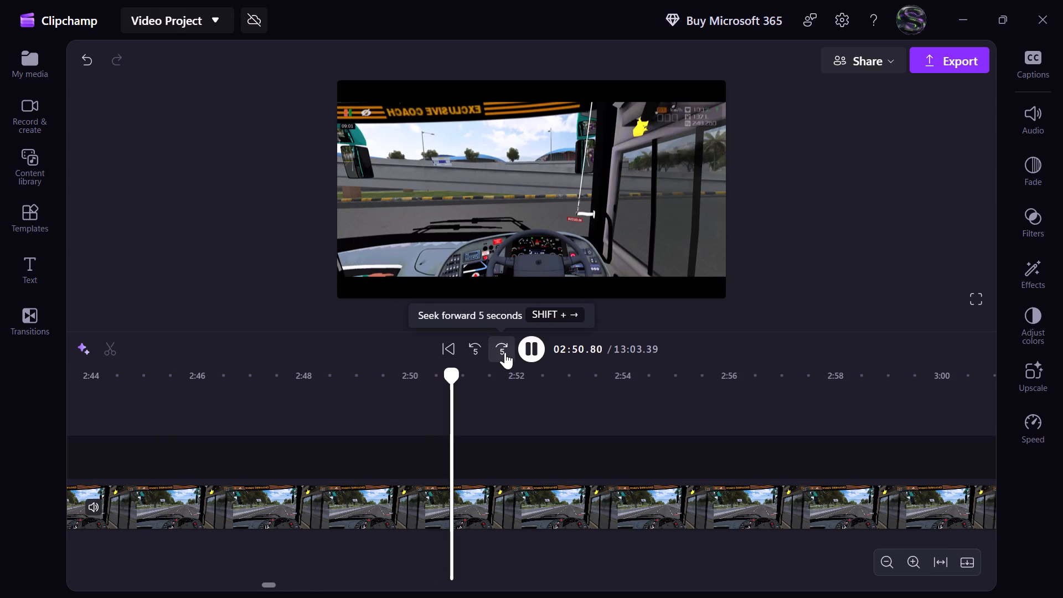
pyautogui.click(474, 353)
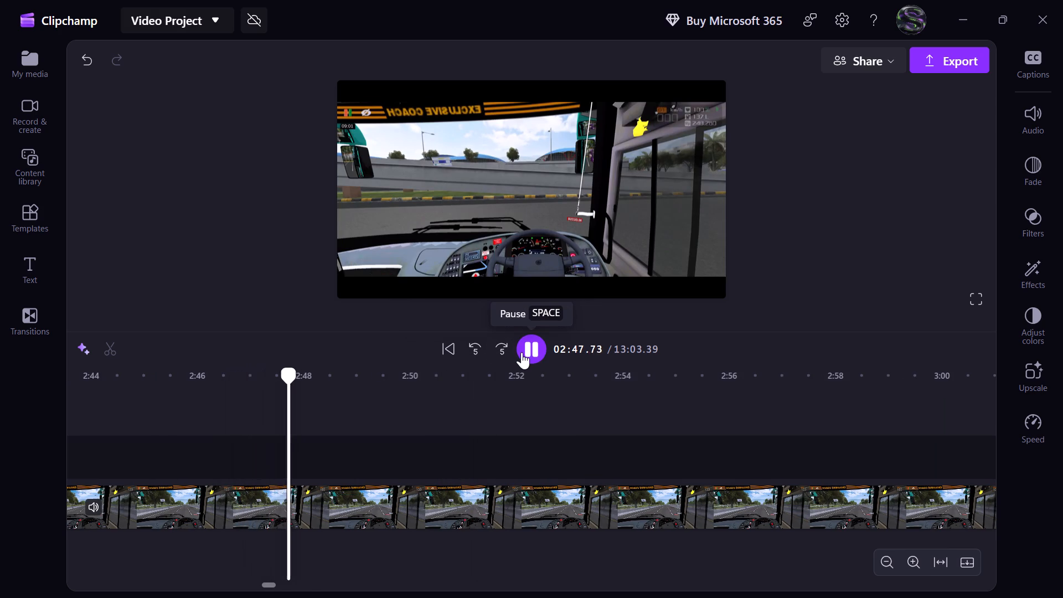
pyautogui.click(512, 352)
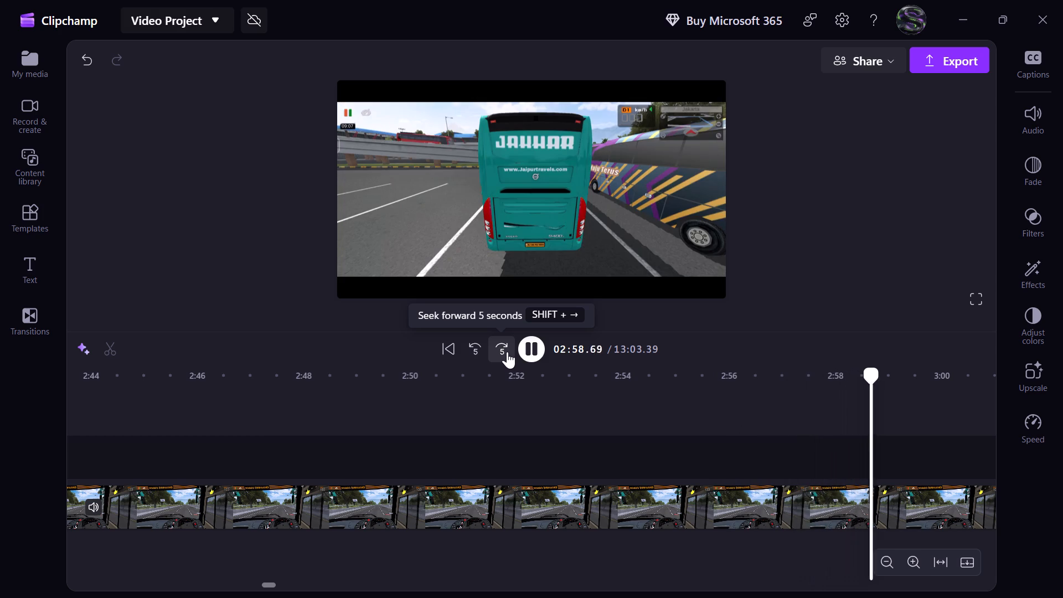
pyautogui.doubleClick(476, 348)
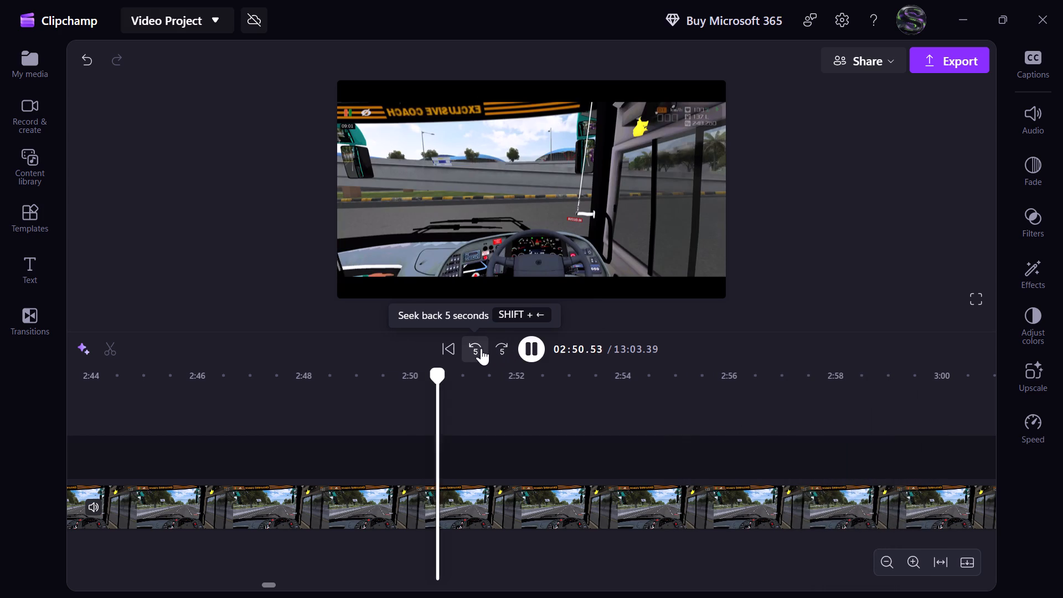
pyautogui.click(477, 350)
pyautogui.click(477, 351)
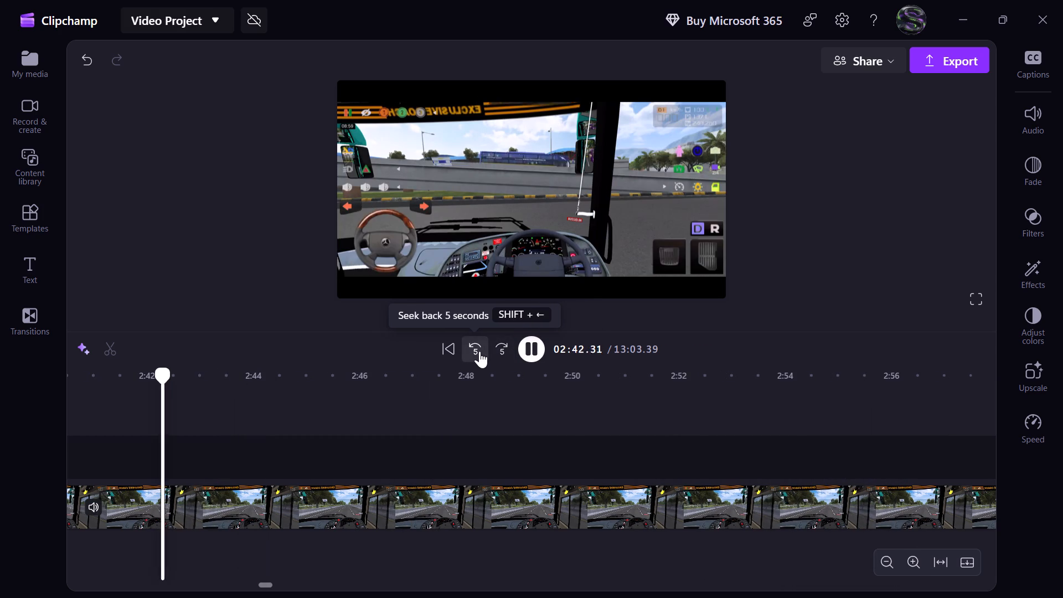
# Play the cabin footage in short bursts up to just before the door swings into view and split the main clip at 02:45.50.
pyautogui.click(523, 348)
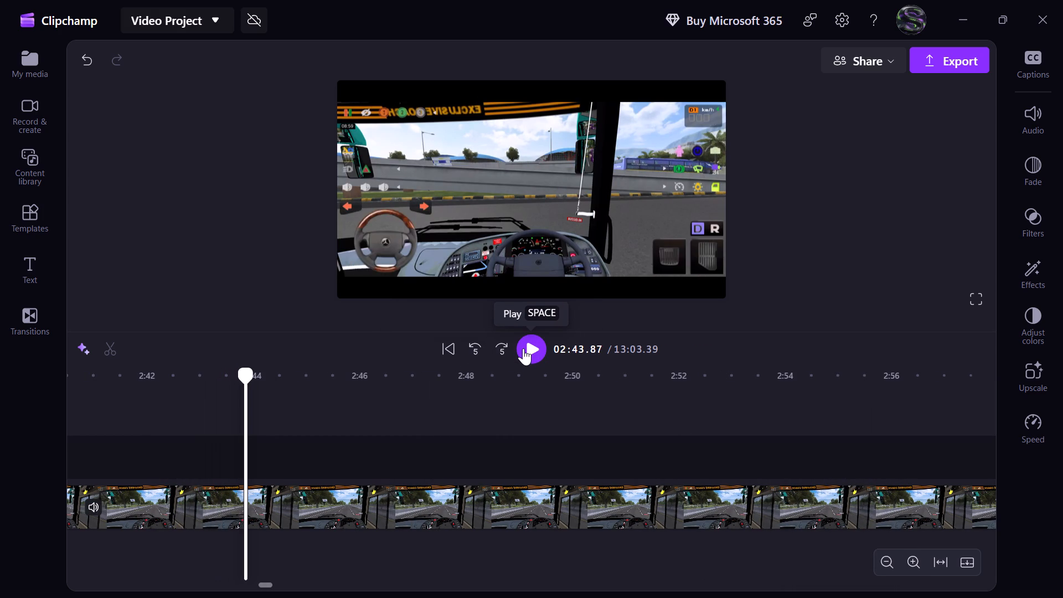
pyautogui.click(523, 348)
pyautogui.click(523, 348)
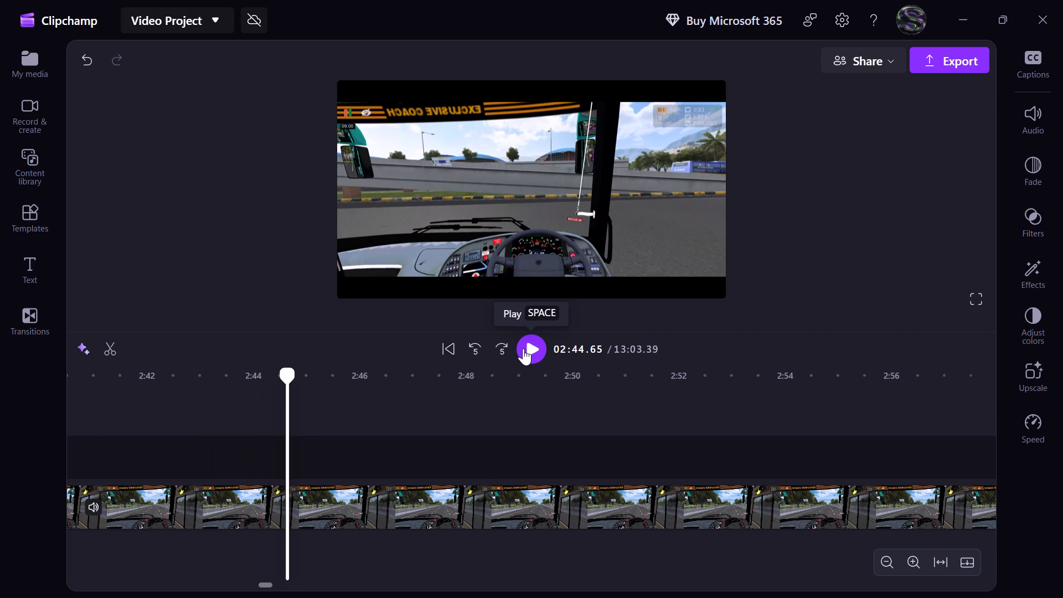
pyautogui.click(523, 348)
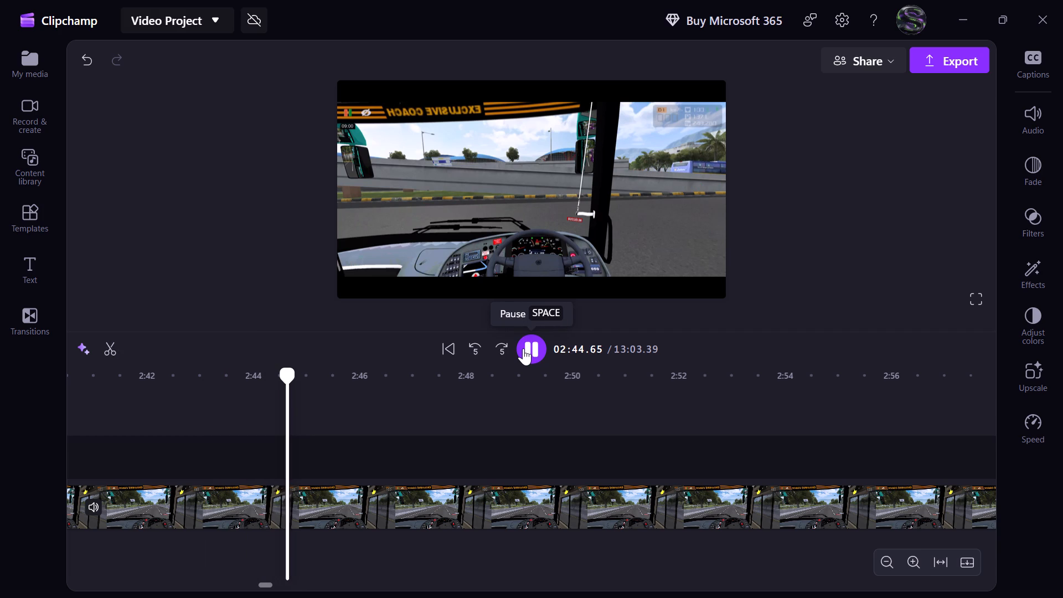
pyautogui.click(523, 348)
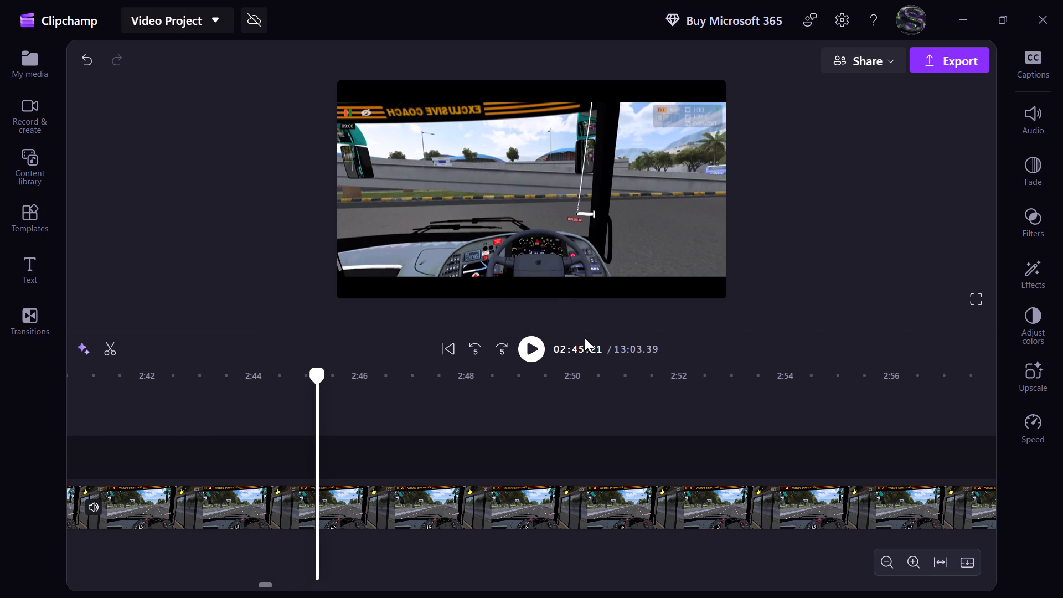
pyautogui.doubleClick(528, 357)
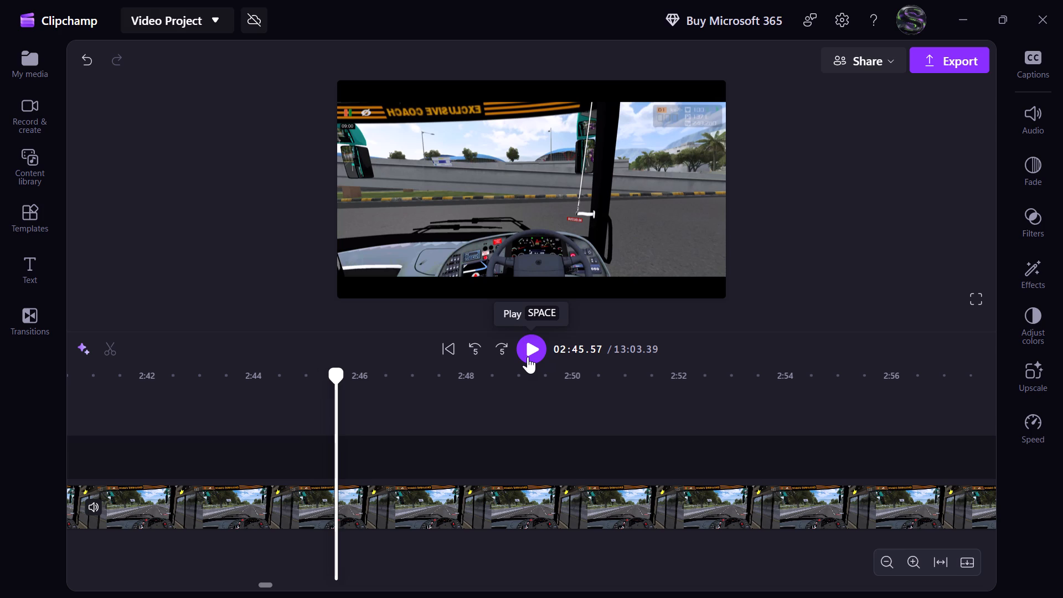
pyautogui.click(594, 354)
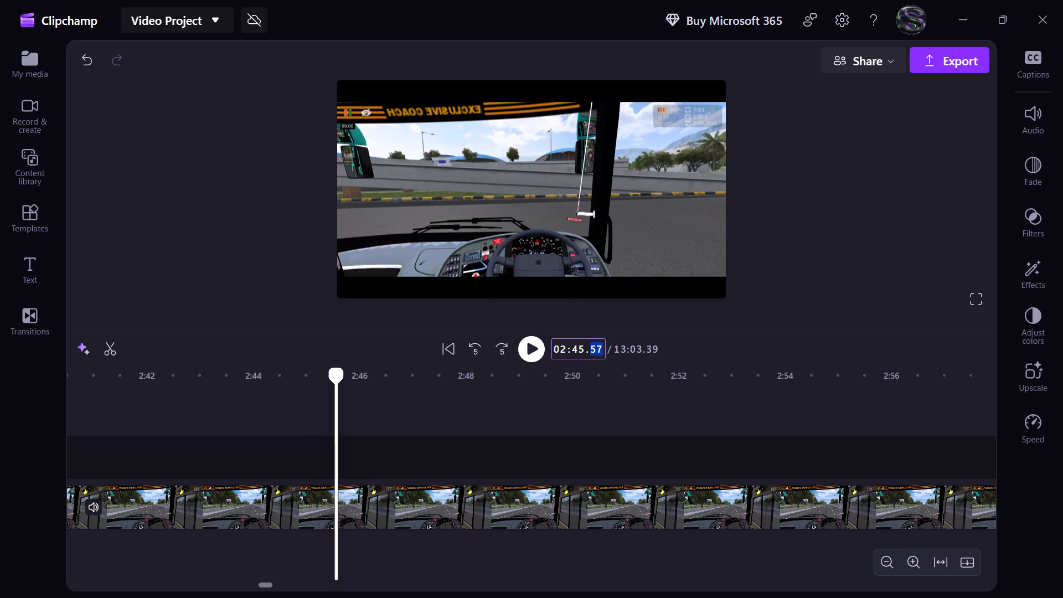
pyautogui.write('00')
pyautogui.press('Return')
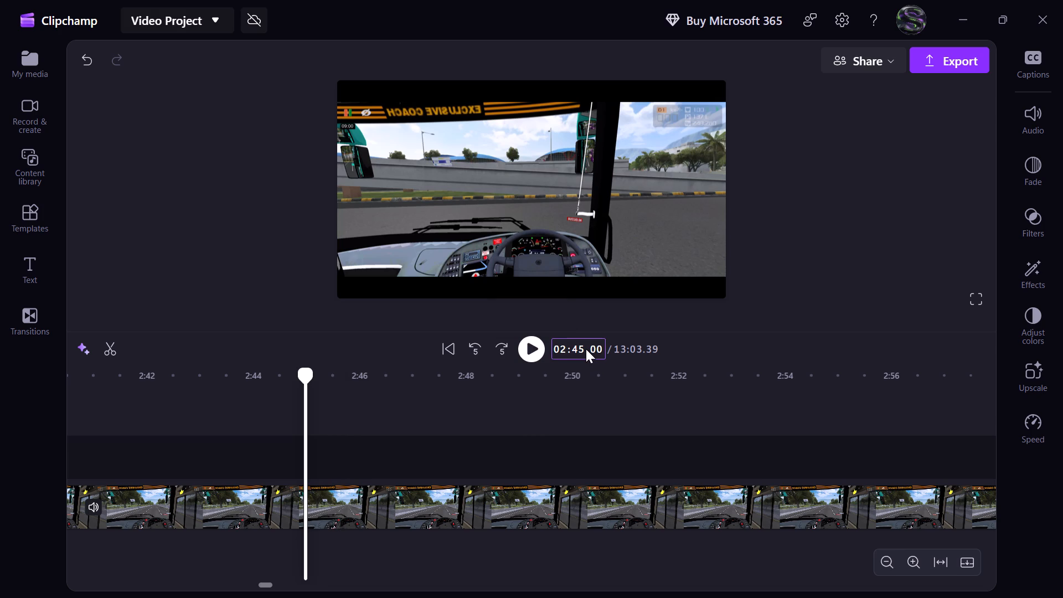
pyautogui.click(540, 349)
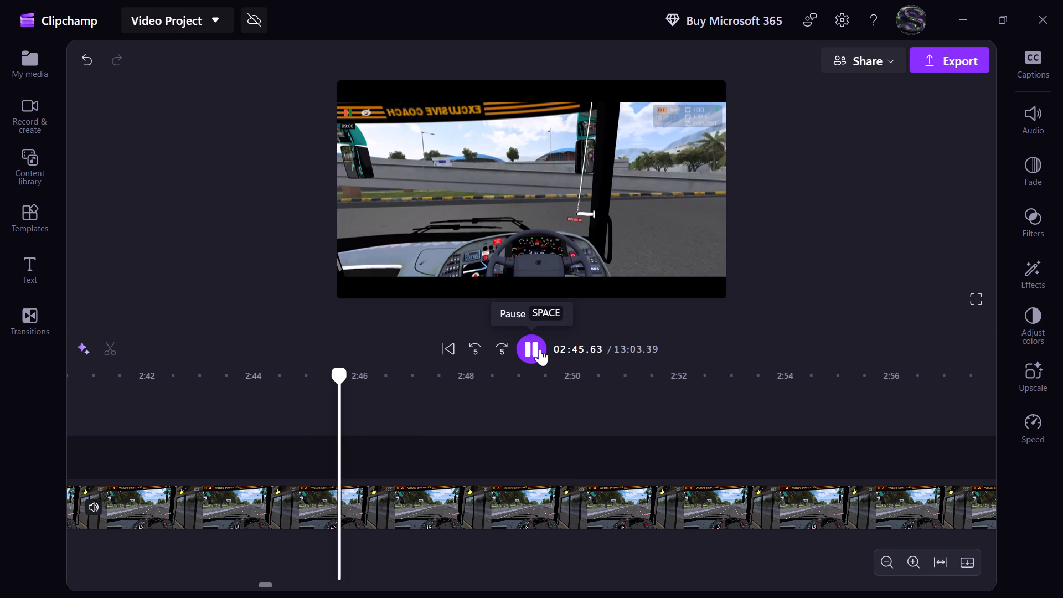
pyautogui.click(540, 349)
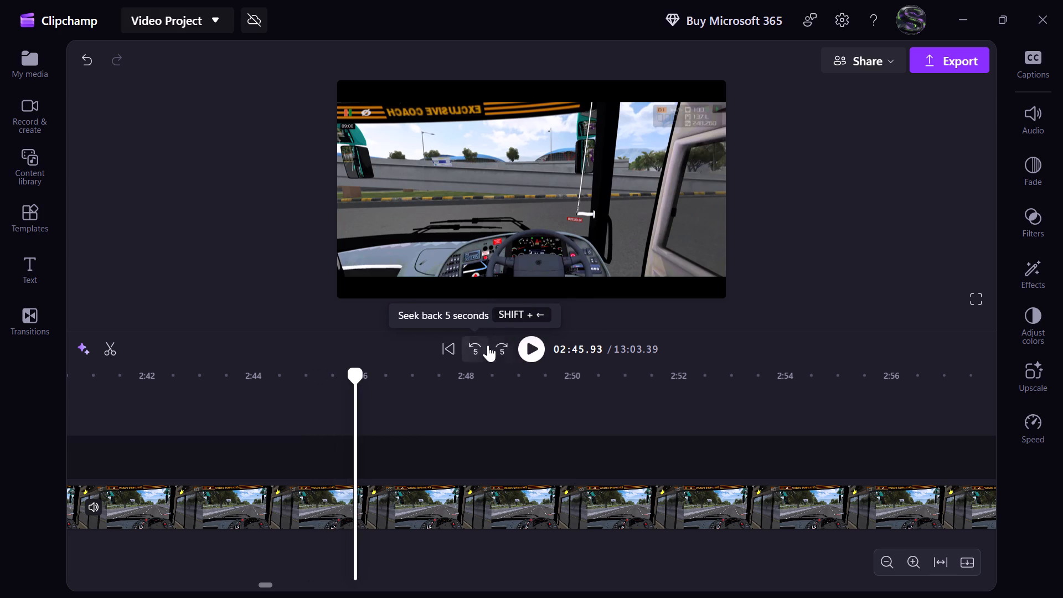
pyautogui.click(592, 344)
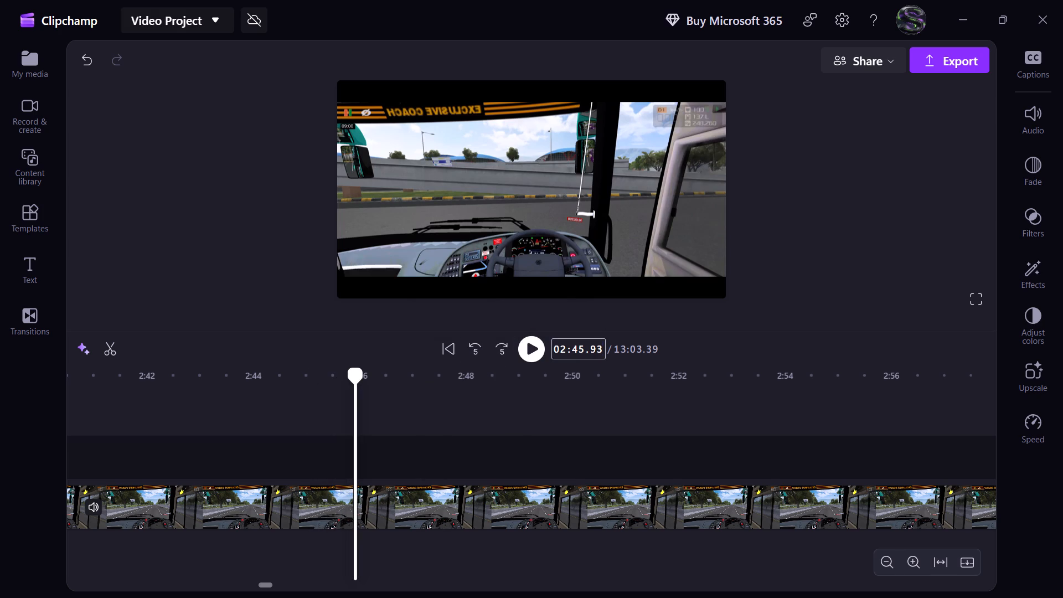
pyautogui.write('50')
pyautogui.press('Return')
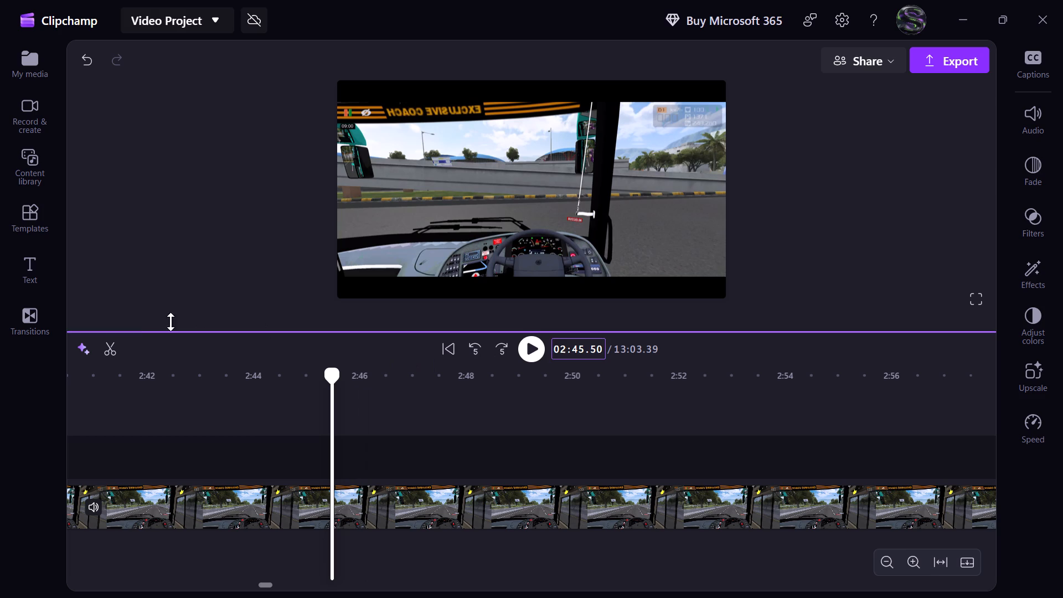
pyautogui.click(112, 355)
pyautogui.click(247, 500)
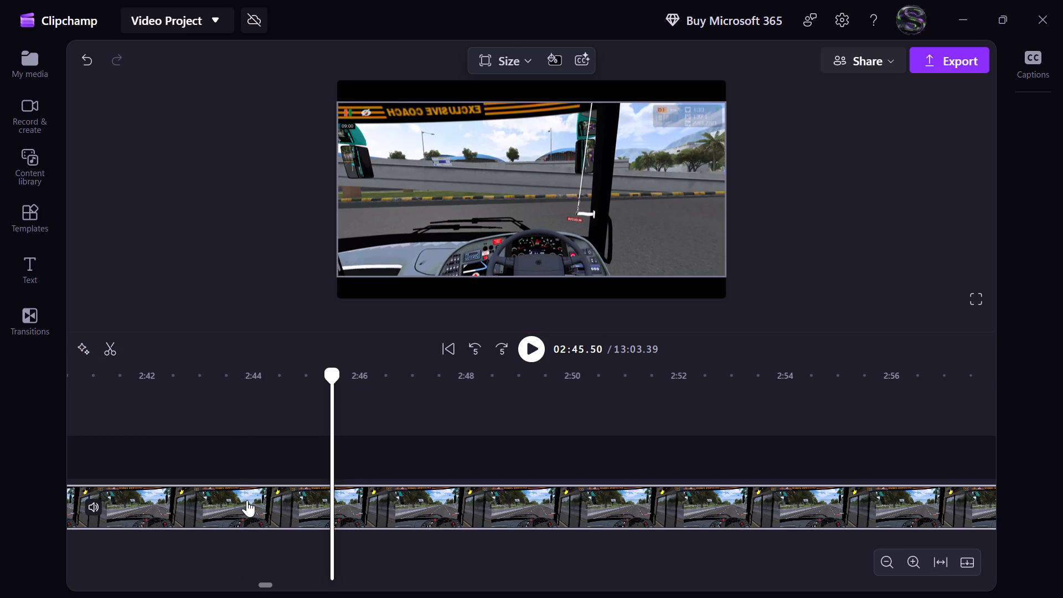
pyautogui.press('s')
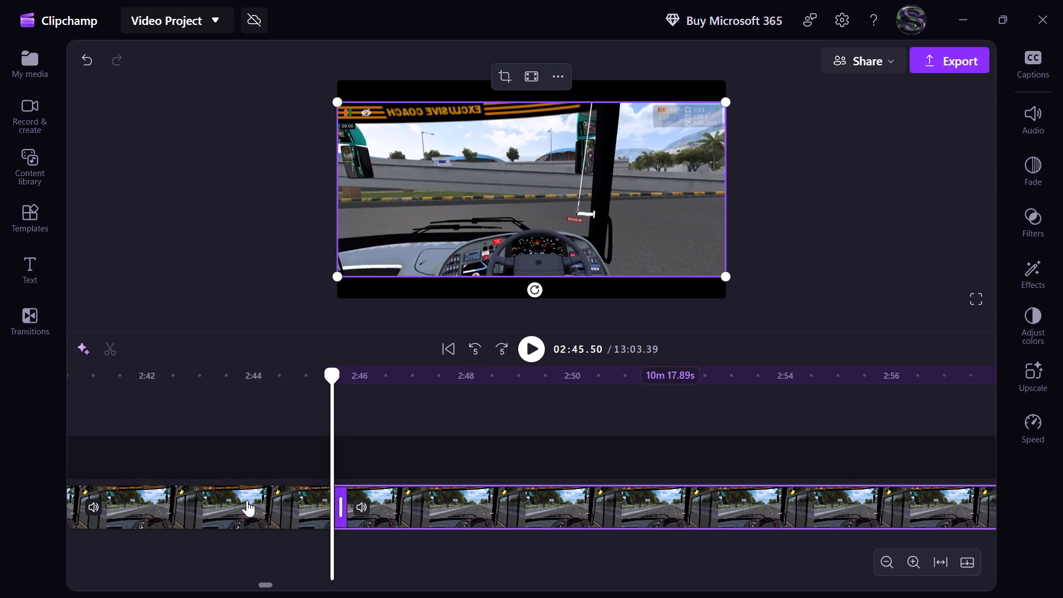
# Delete the 11.5-second clip between 2:34 and 2:45.50.
pyautogui.click(252, 502)
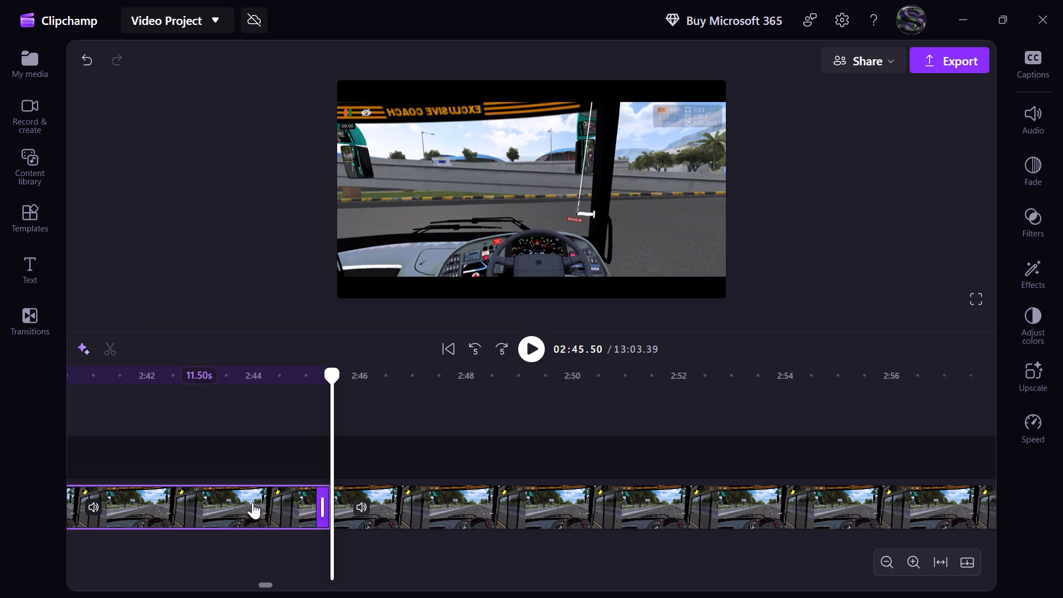
pyautogui.press('*')
pyautogui.press('Delete')
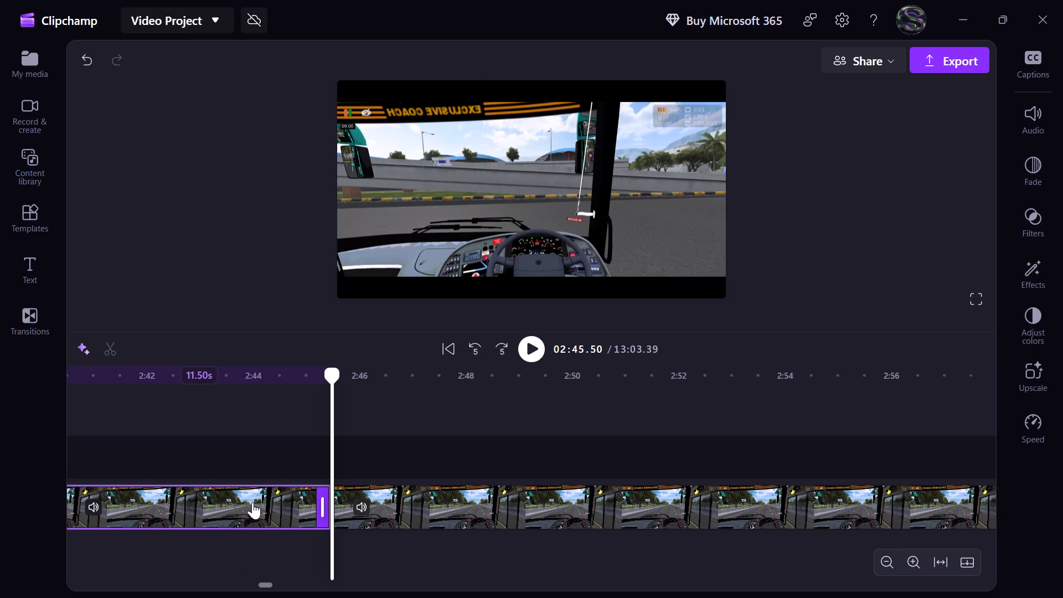
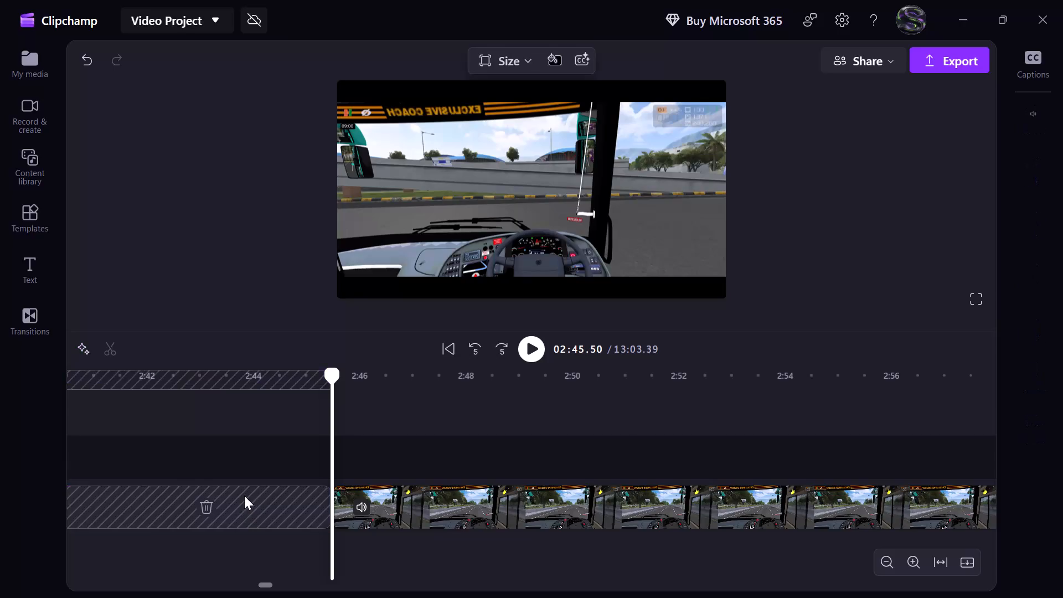
# Close the timeline gap left by the deleted clip between 2:34 and 2:45.50.
pyautogui.click(214, 506)
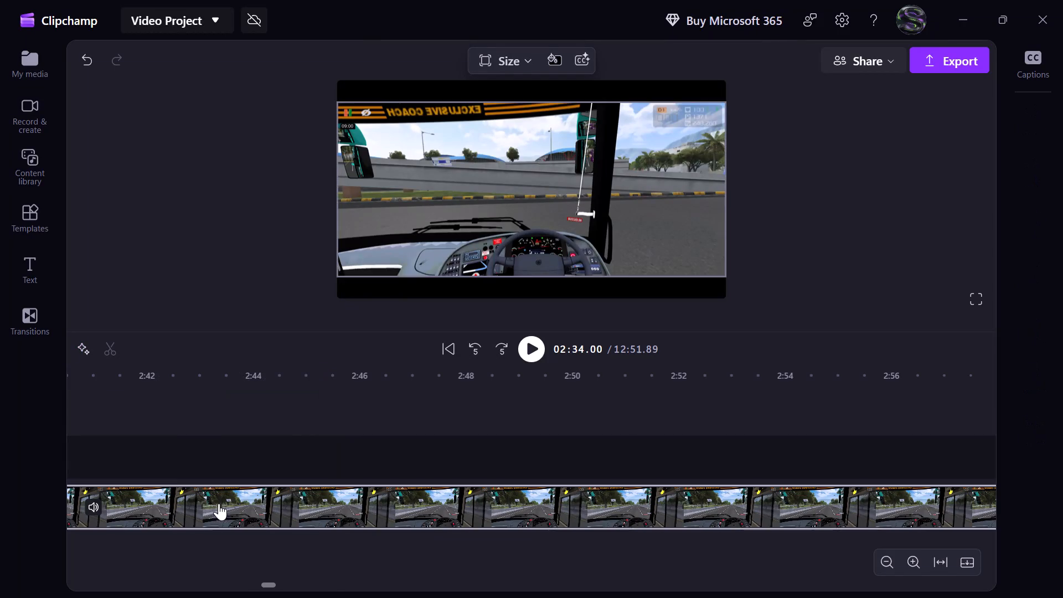
# Play back the footage around the closed cut at 2:34, replaying the transition, and pause at about 2:44.
pyautogui.click(528, 353)
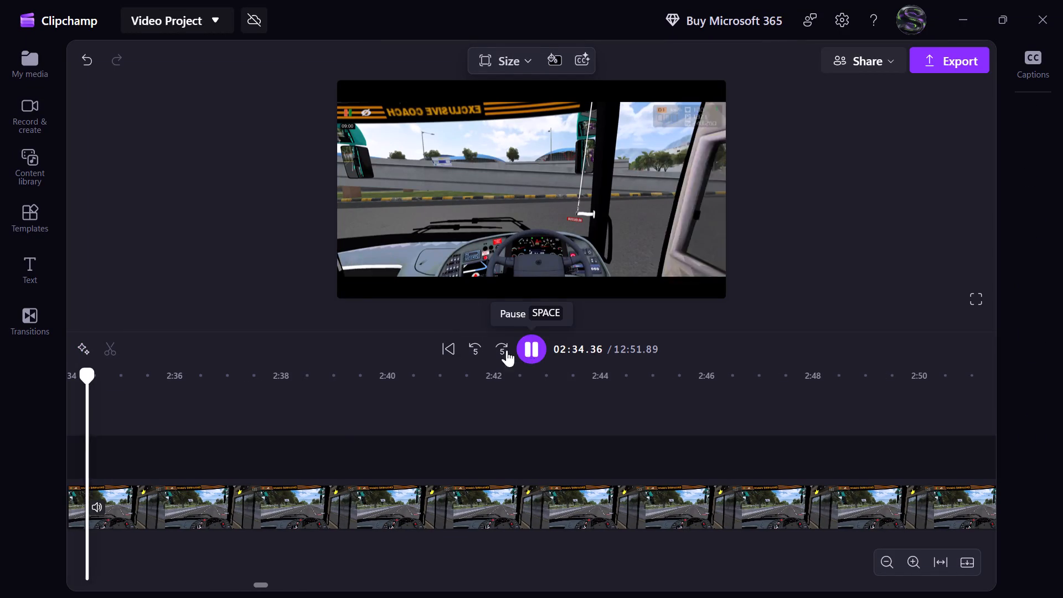
pyautogui.click(483, 347)
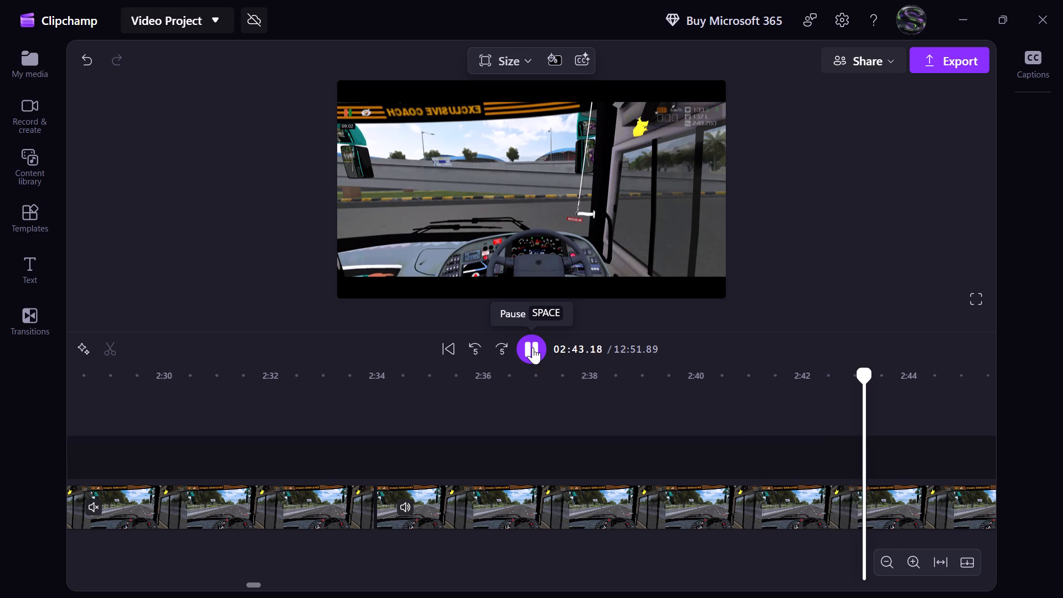
pyautogui.press('space')
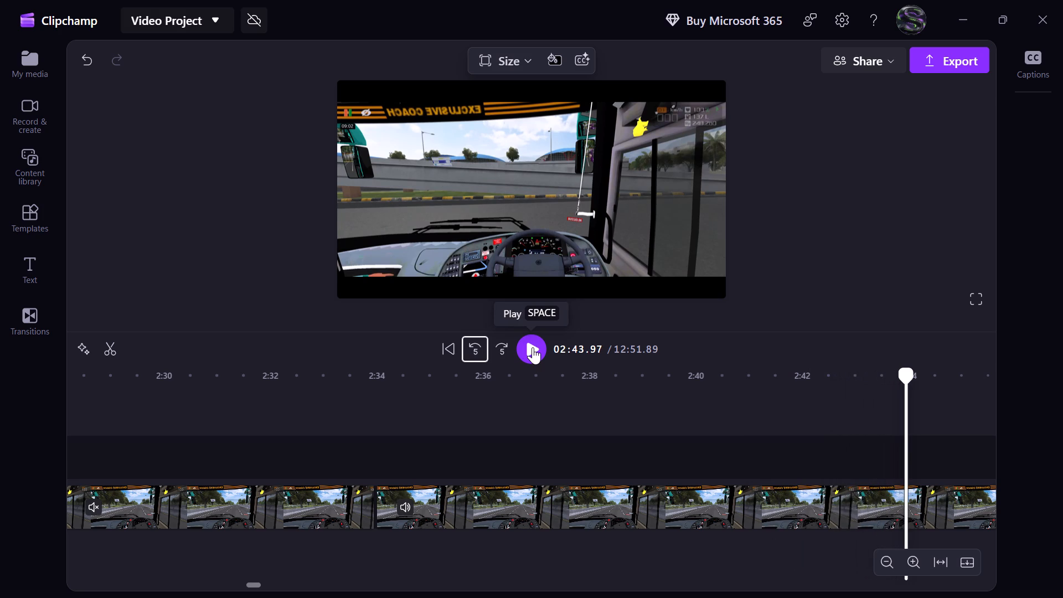
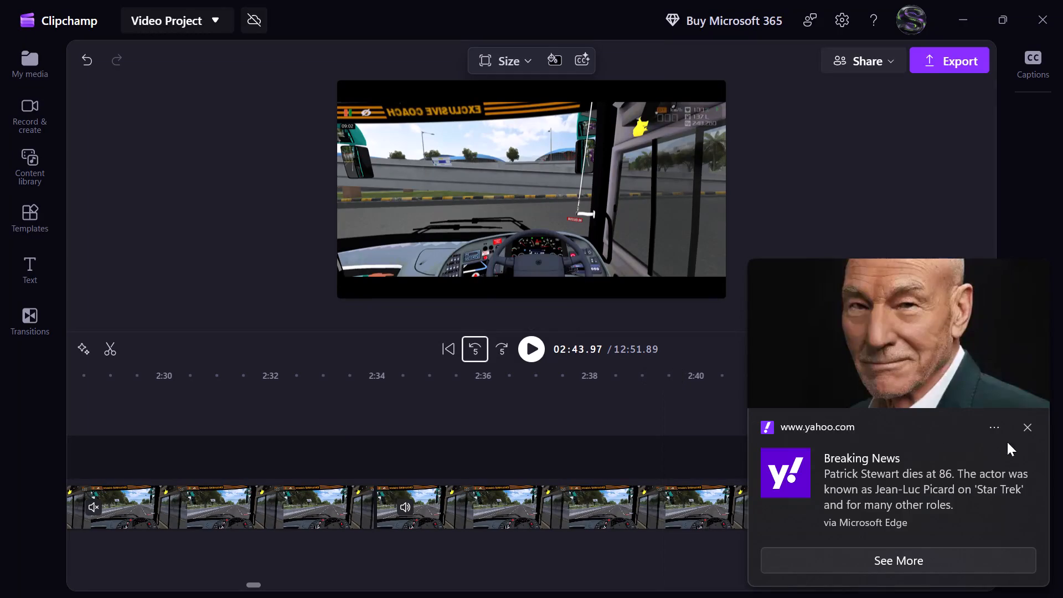
# Dismiss the news notification and replay the footage across the cut at 2:34, pausing at about 2:40.
pyautogui.click(1028, 430)
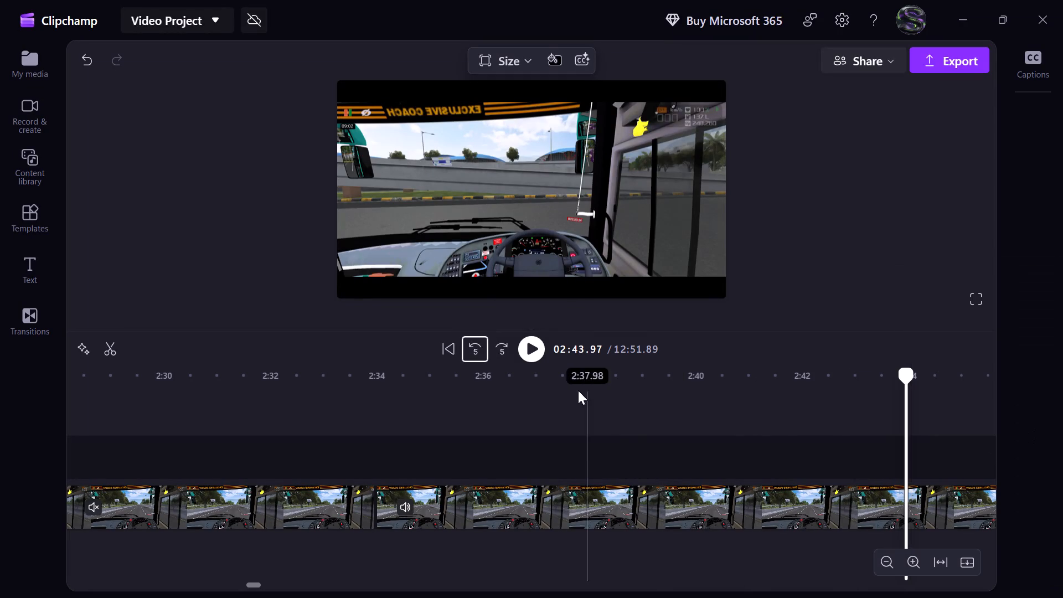
pyautogui.click(530, 348)
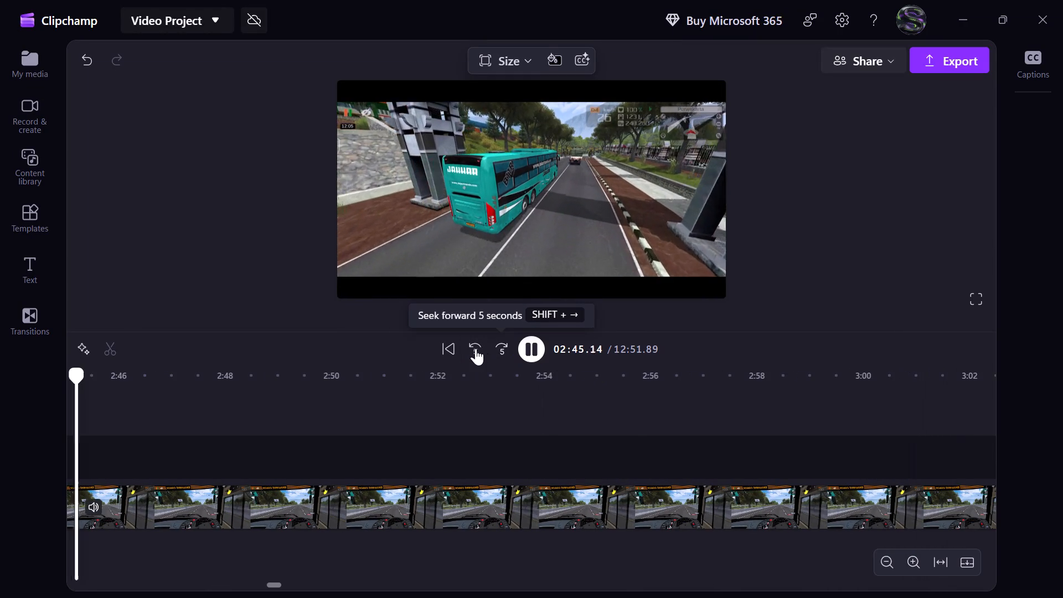
pyautogui.doubleClick(474, 348)
pyautogui.click(474, 348)
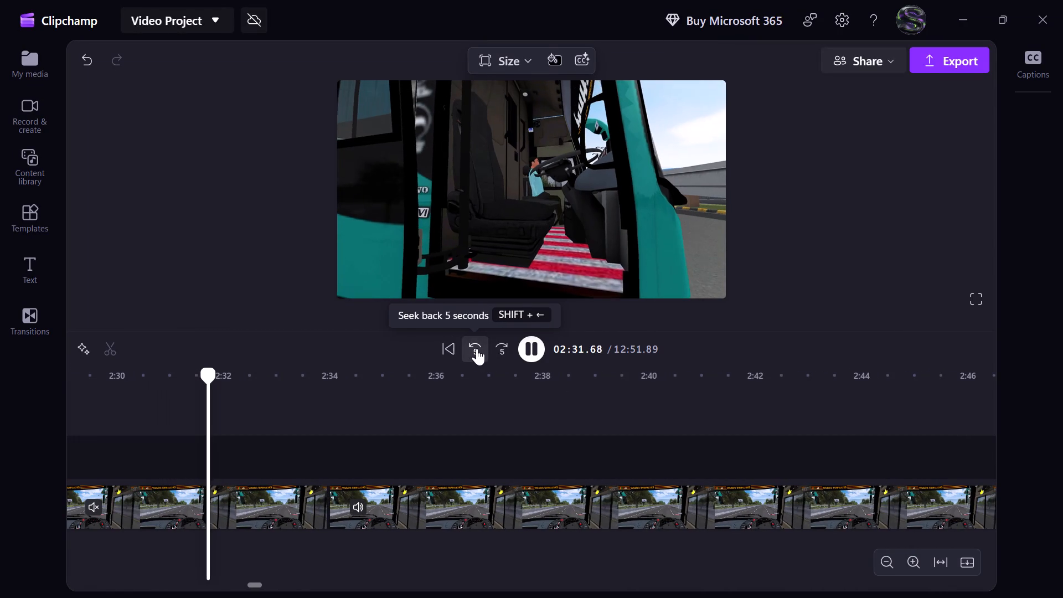
pyautogui.click(498, 349)
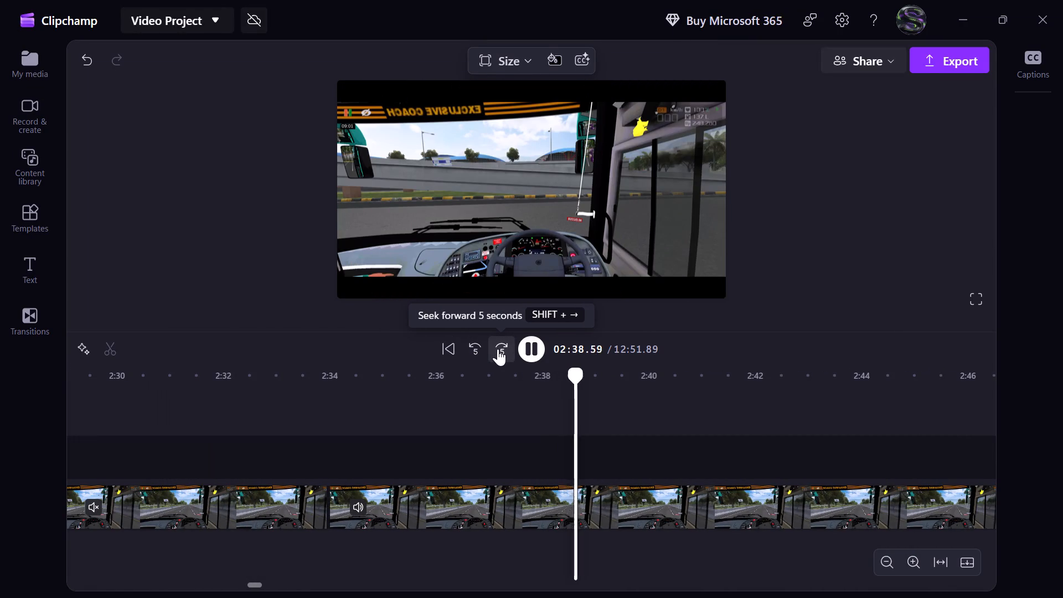
pyautogui.click(538, 353)
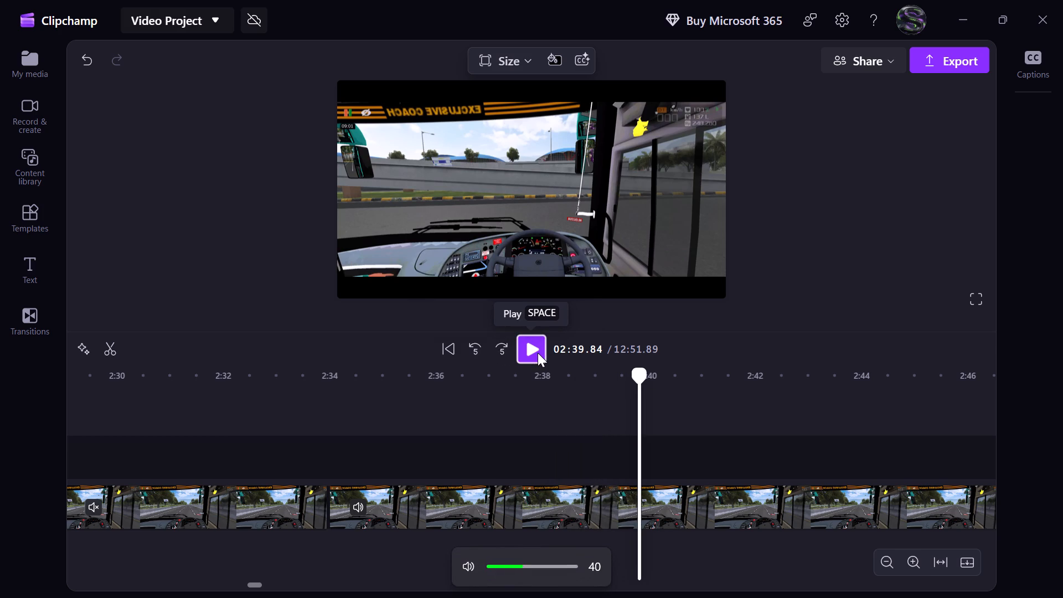
# Switch to Apple Music, toggle its playback and minimise its window.
pyautogui.hotkey('alt', 'Tab')
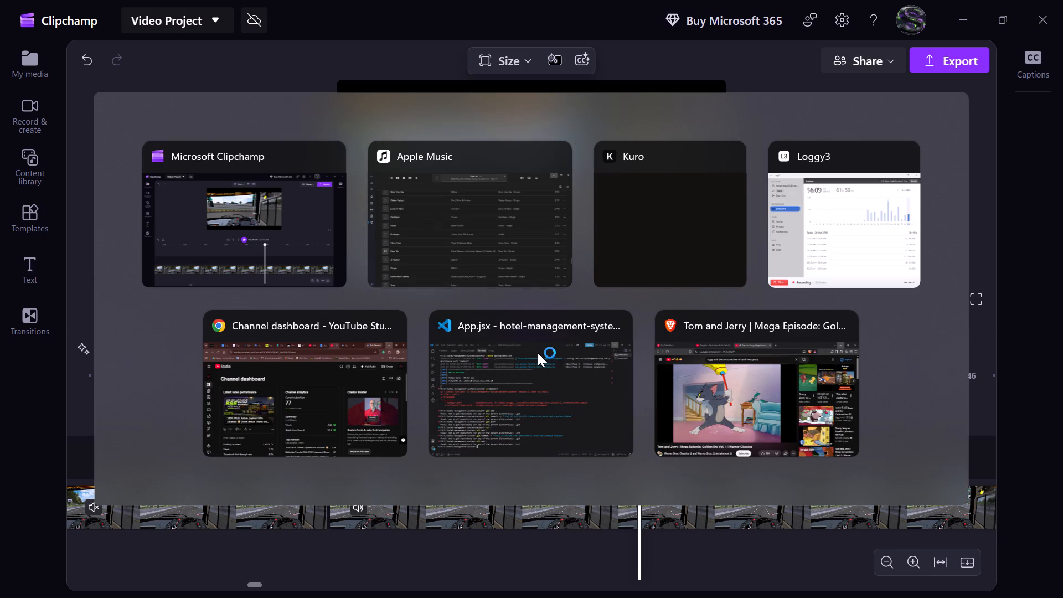
pyautogui.press('space')
pyautogui.click(977, 7)
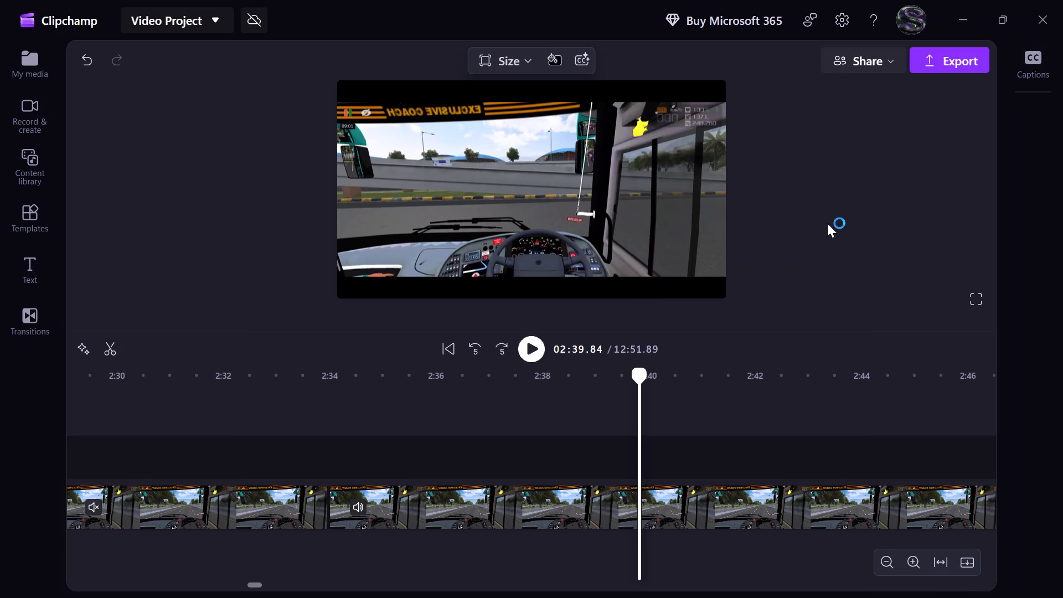
# Review the driver-cabin footage up to about 2:44 and split the clip at 2:43.30.
pyautogui.click(540, 353)
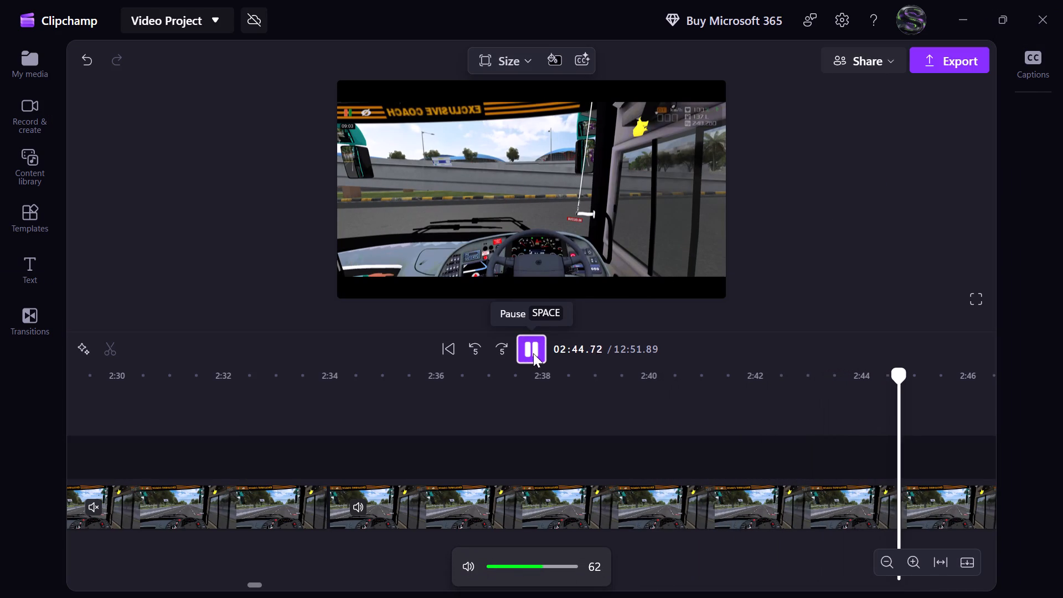
pyautogui.doubleClick(474, 356)
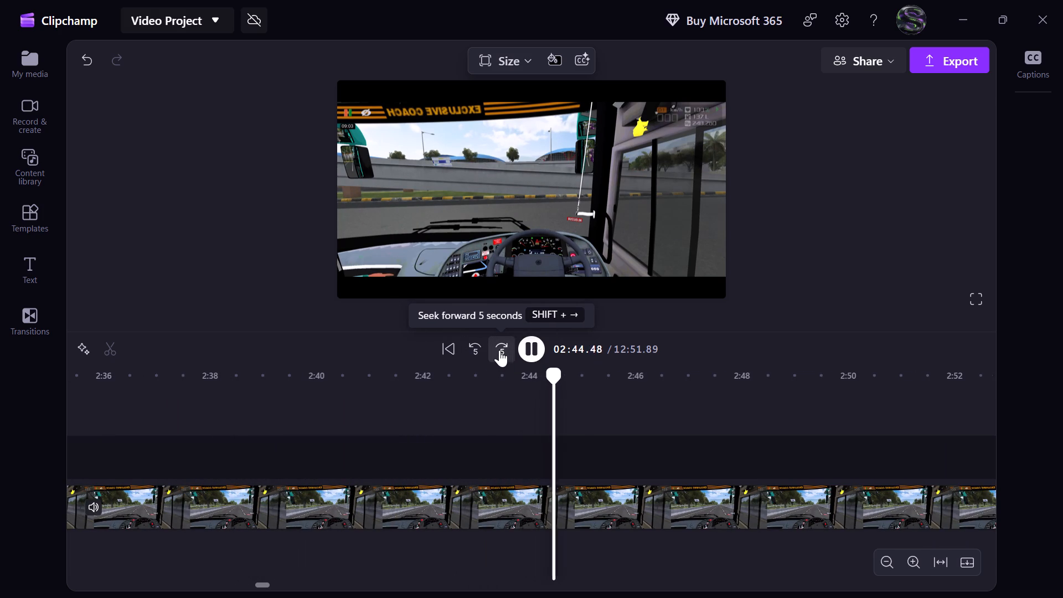
pyautogui.click(480, 350)
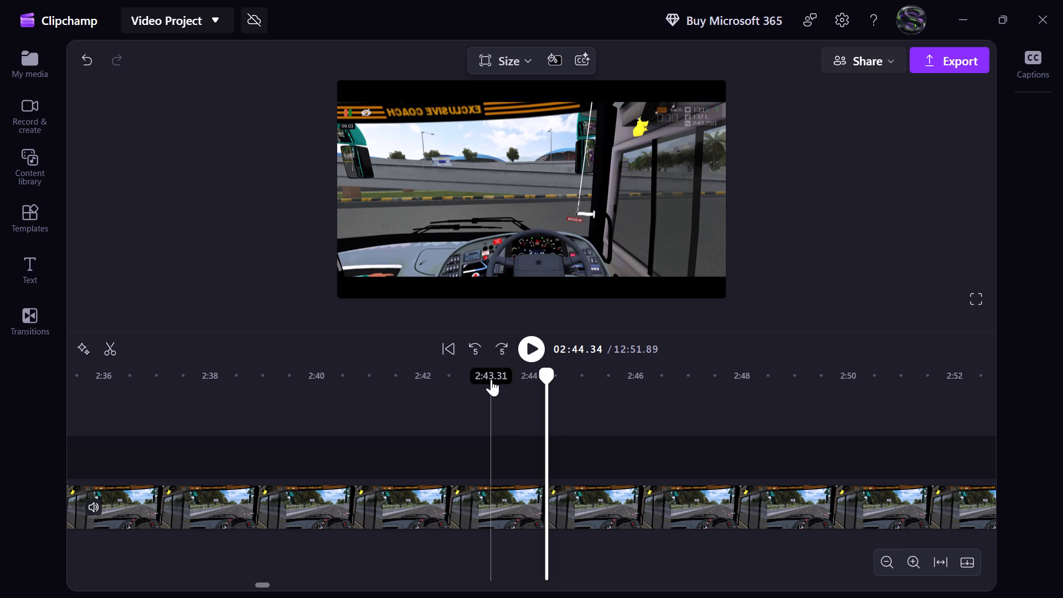
pyautogui.click(491, 379)
pyautogui.click(596, 350)
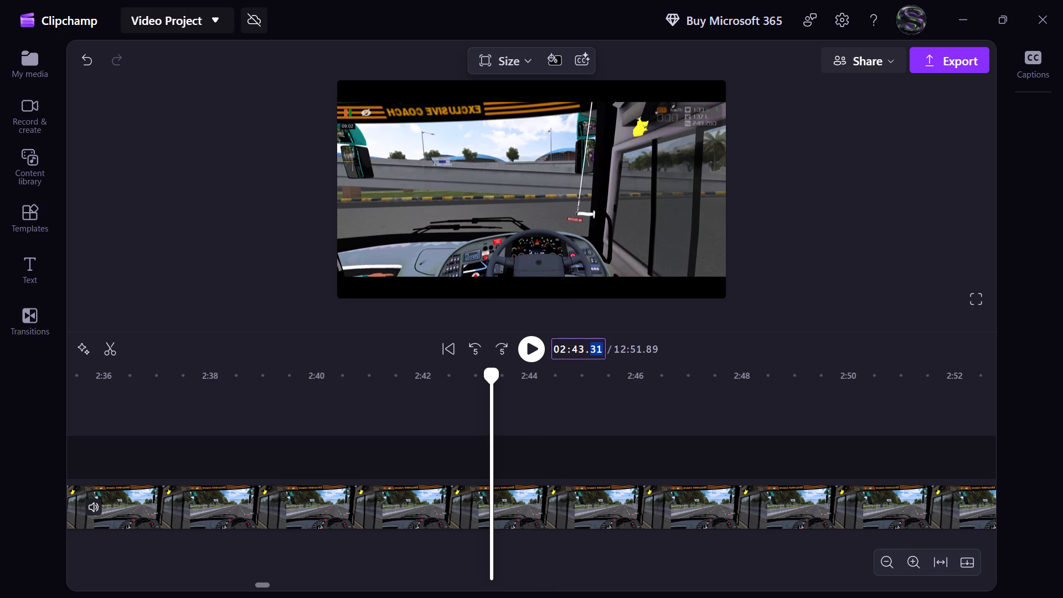
pyautogui.write('30')
pyautogui.press('Return')
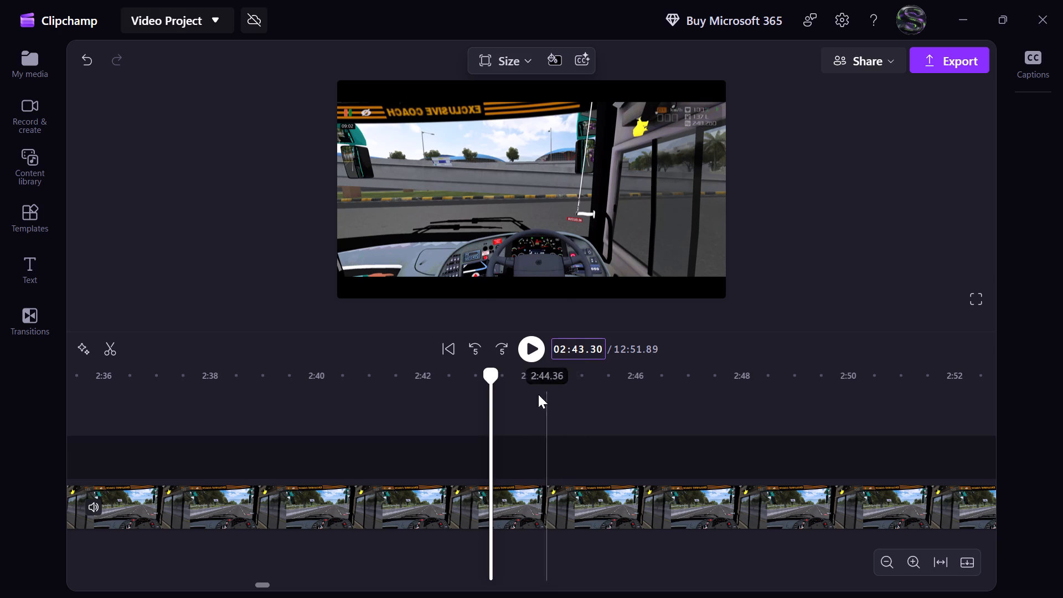
pyautogui.click(100, 348)
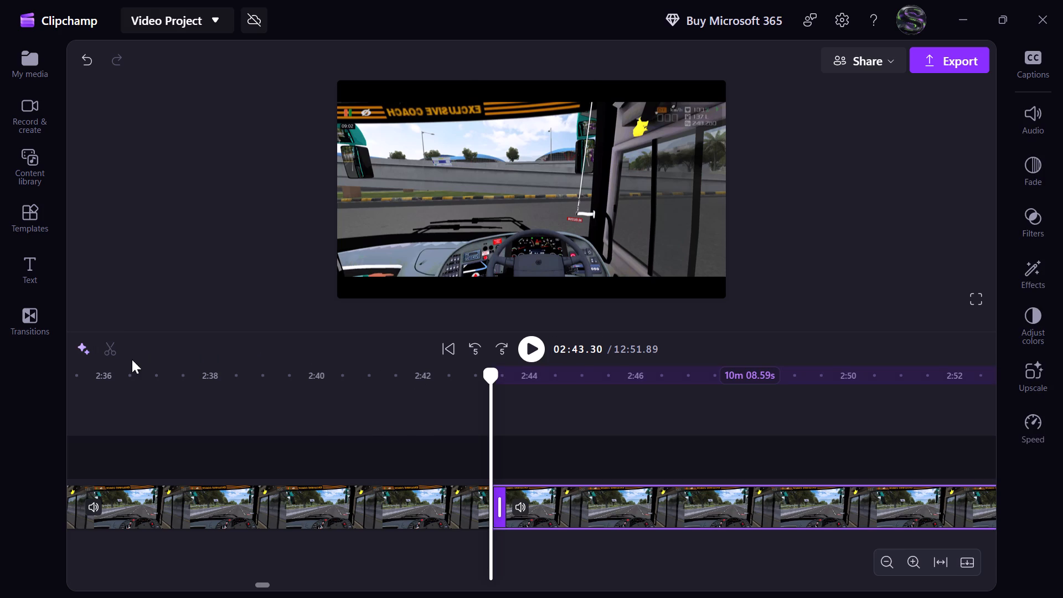
# Delete the cabin-view segment between 2:34 and 2:43.30 and close the gap it leaves.
pyautogui.click(430, 522)
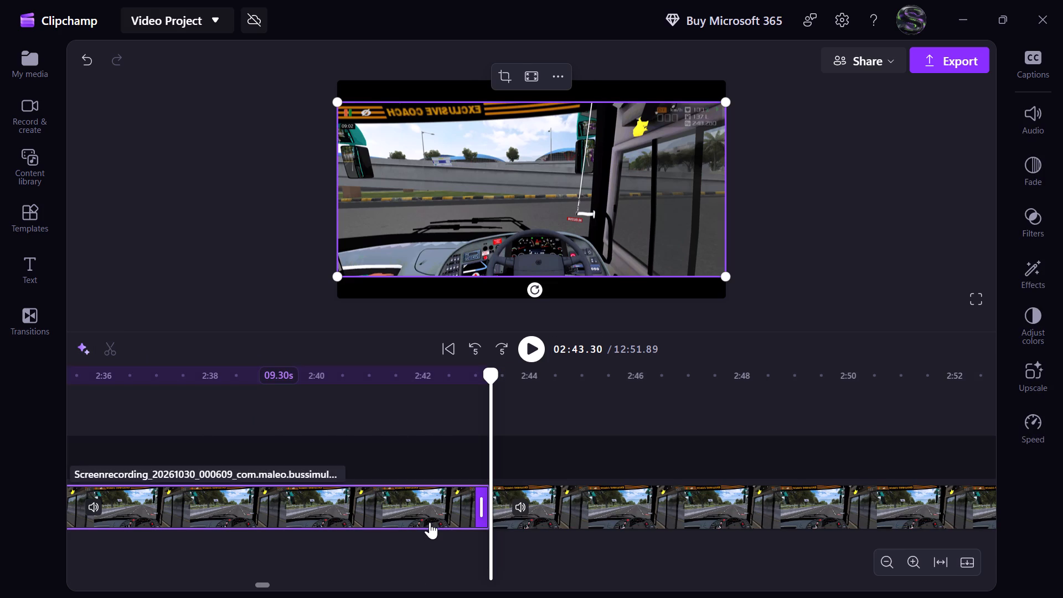
pyautogui.press('Delete')
pyautogui.click(288, 508)
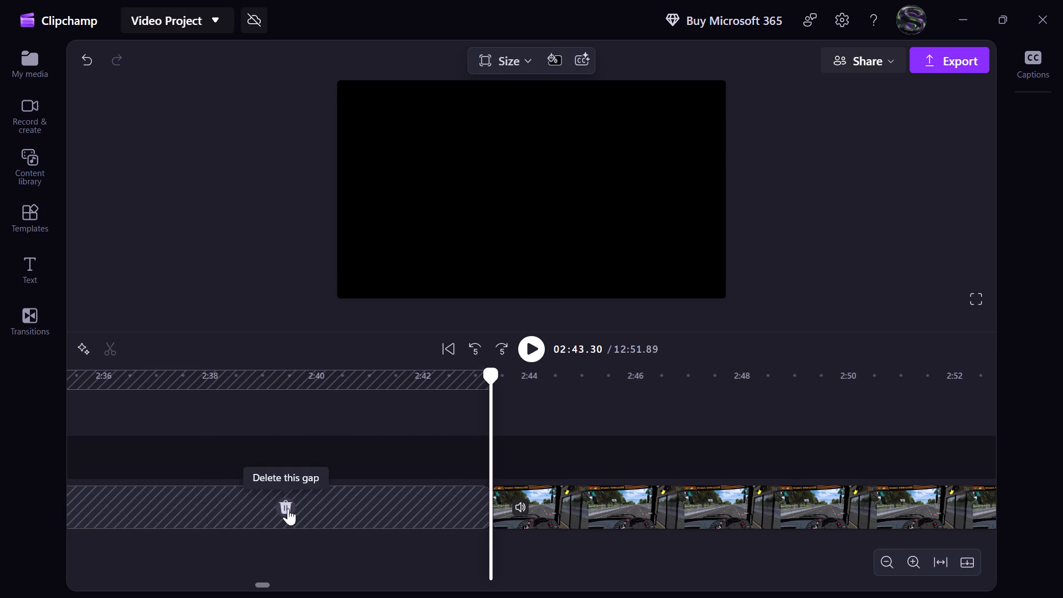
# Replay the new join, find where the cabin view changes to the rear bus view, and split the clip at 2:37.00.
pyautogui.click(483, 347)
pyautogui.click(527, 350)
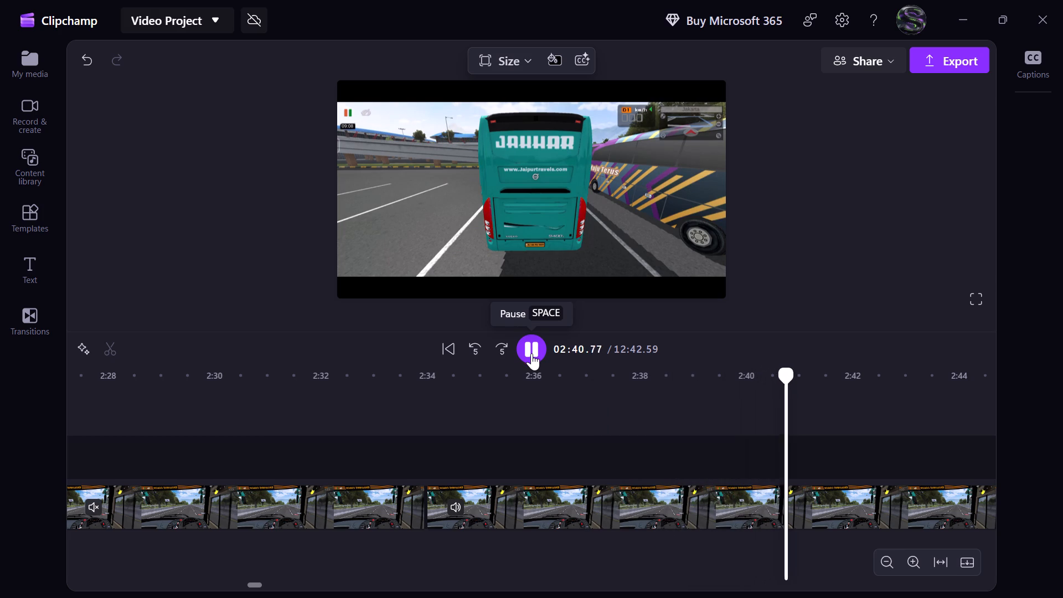
pyautogui.click(531, 353)
pyautogui.click(601, 374)
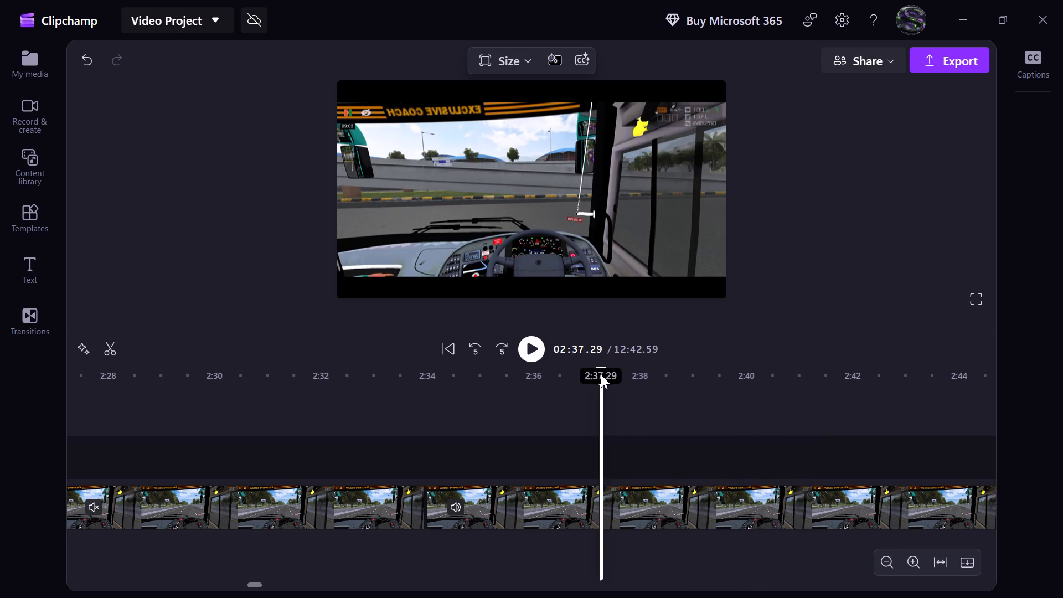
pyautogui.click(633, 377)
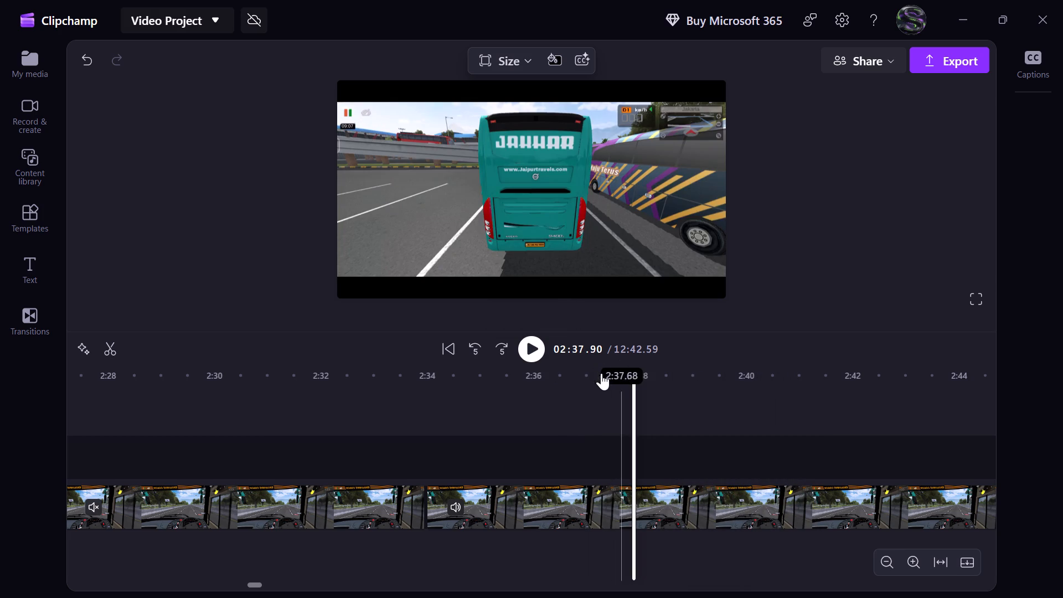
pyautogui.click(589, 373)
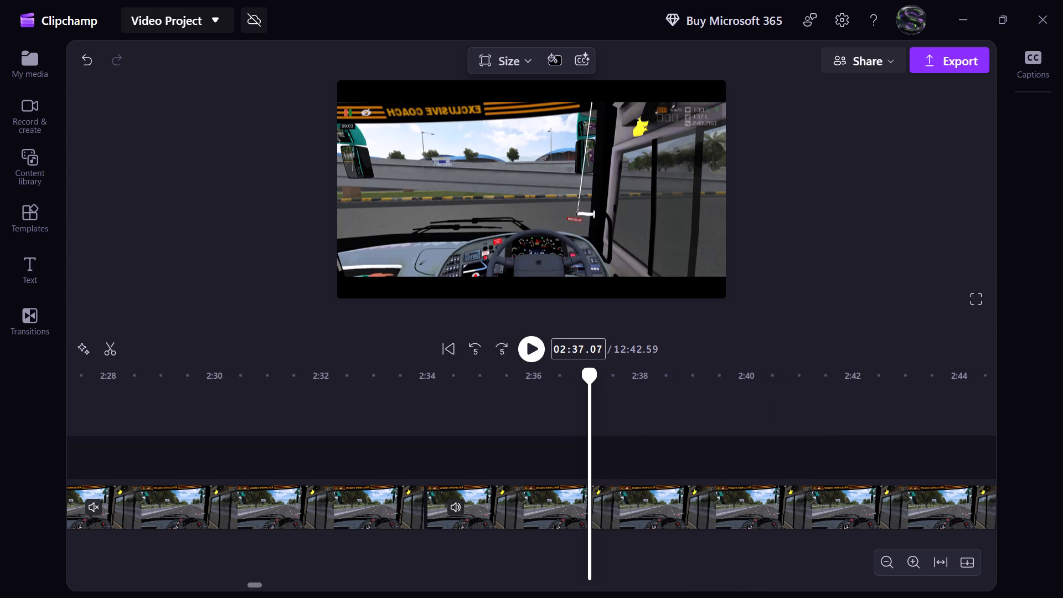
pyautogui.click(594, 347)
pyautogui.write('00')
pyautogui.press('Return')
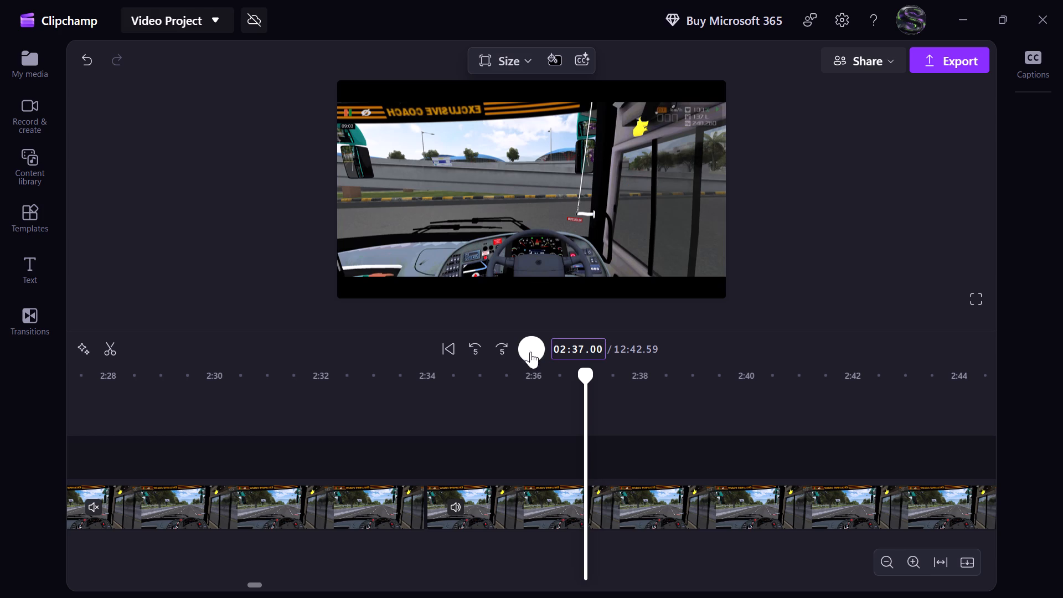
pyautogui.click(110, 341)
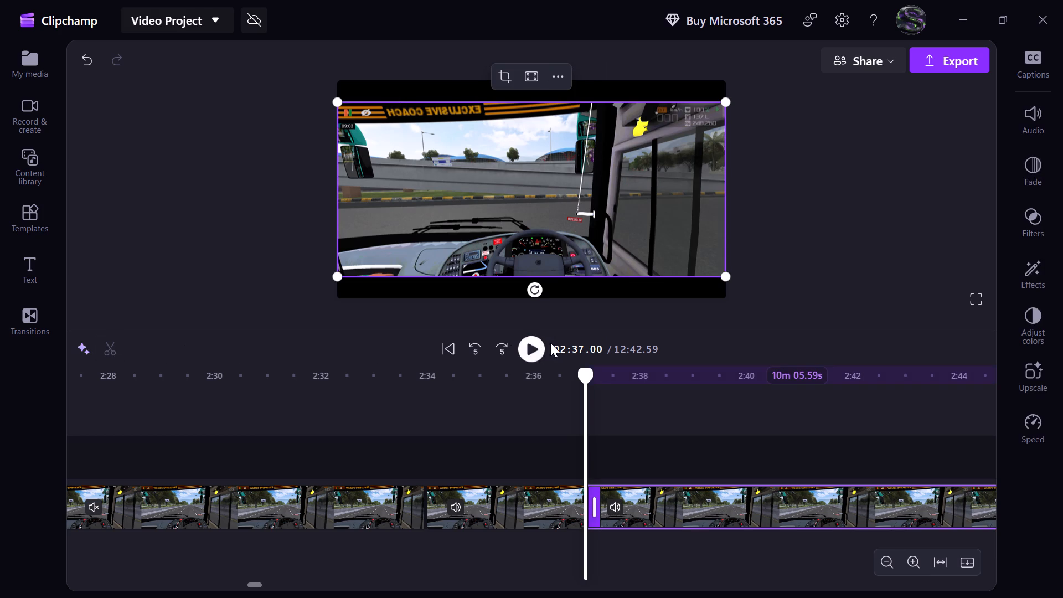
# Review the rear-view bus footage after 2:37 and split the clip at 2:42.50.
pyautogui.click(533, 352)
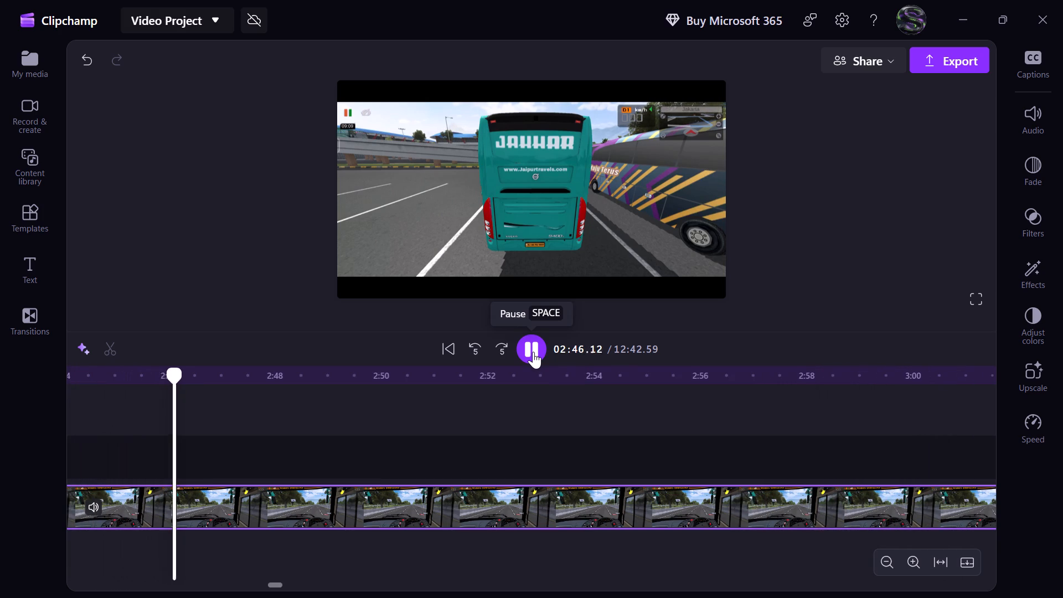
pyautogui.click(479, 348)
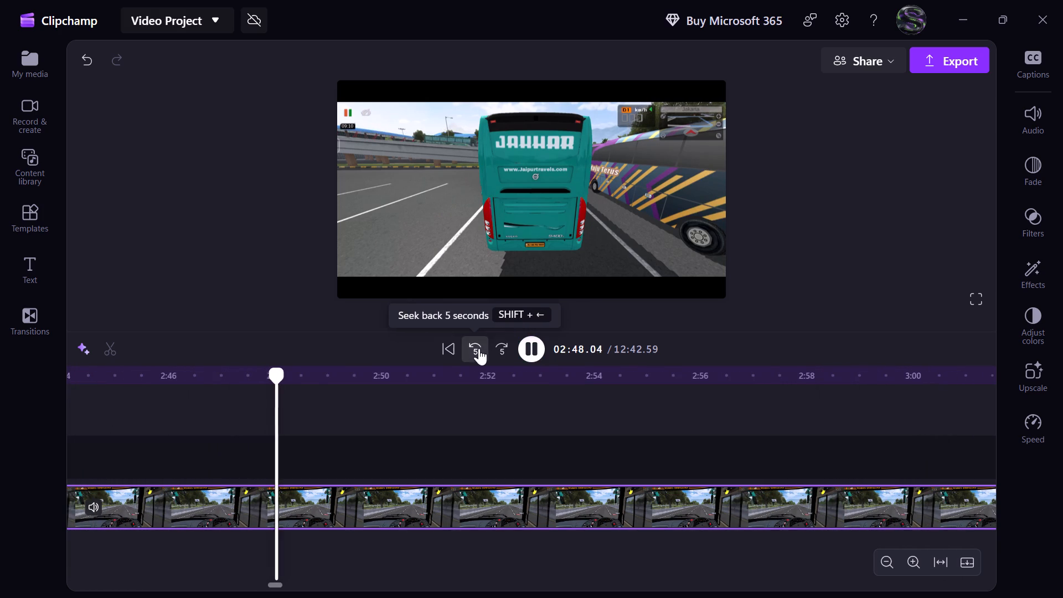
pyautogui.click(476, 354)
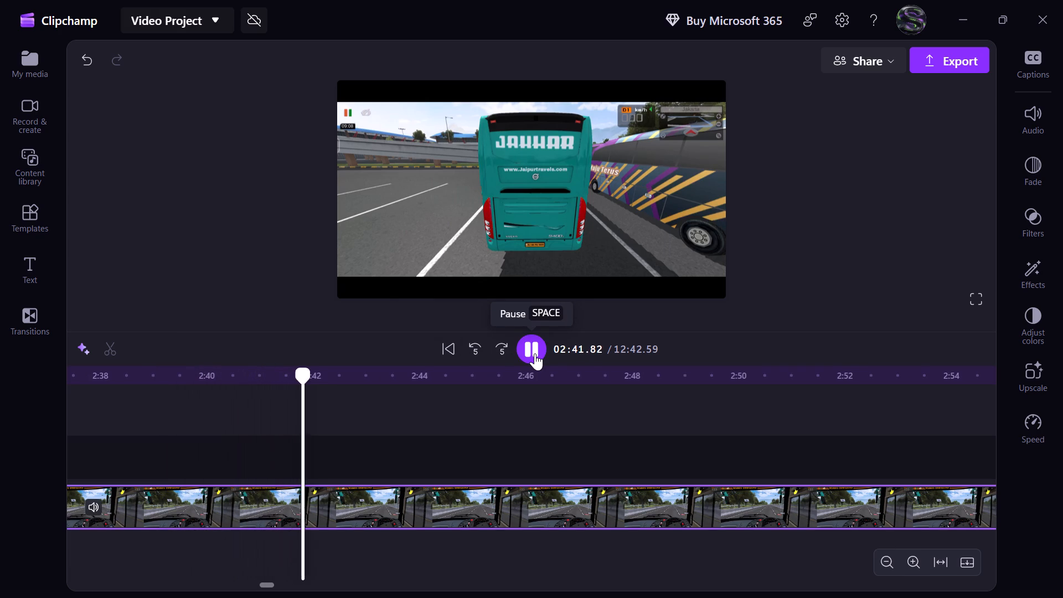
pyautogui.click(535, 353)
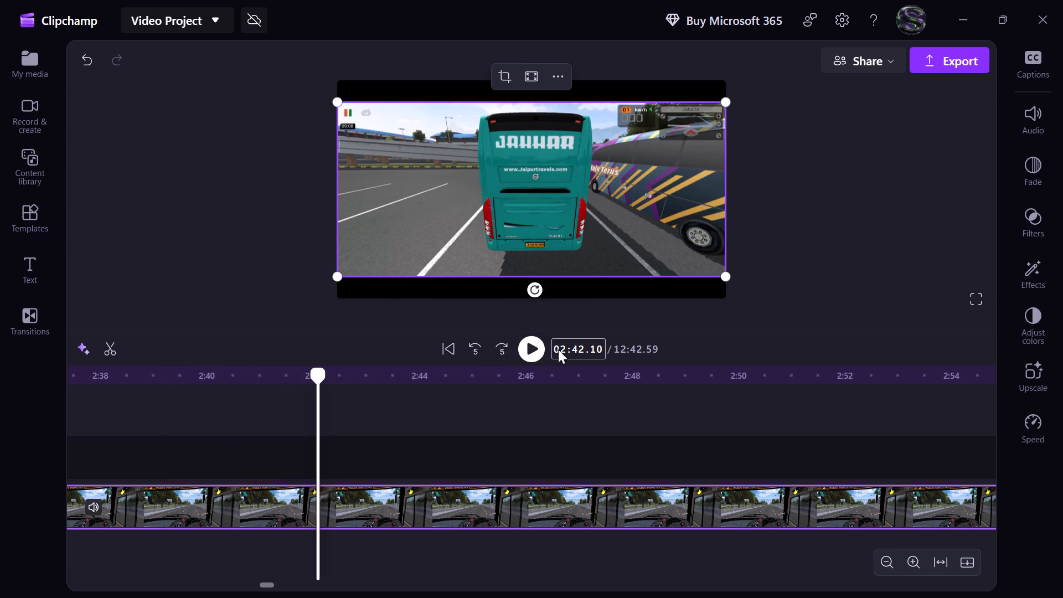
pyautogui.click(539, 347)
pyautogui.click(539, 347)
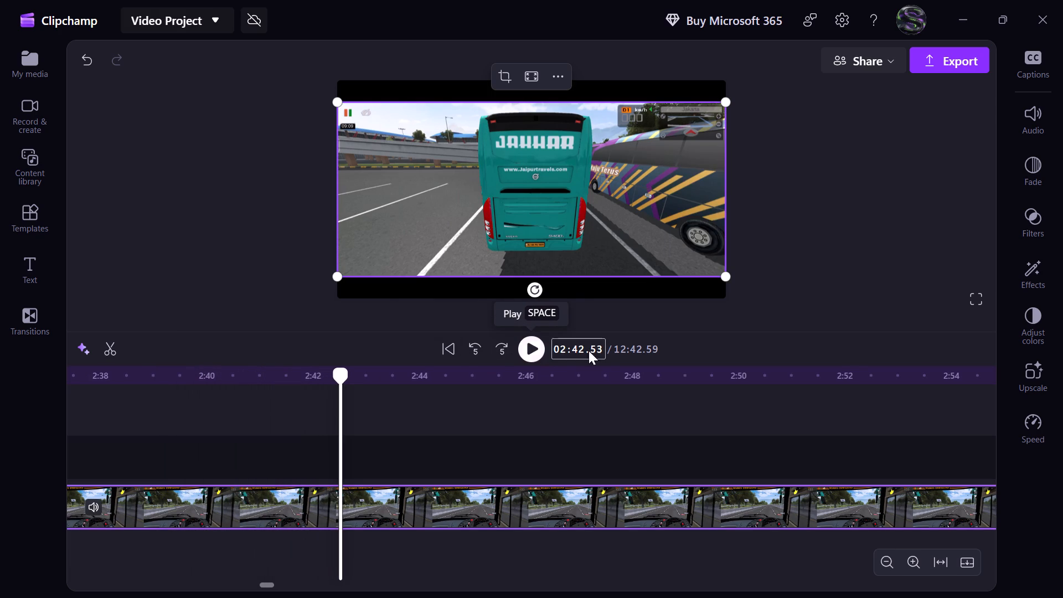
pyautogui.click(594, 350)
pyautogui.write('50')
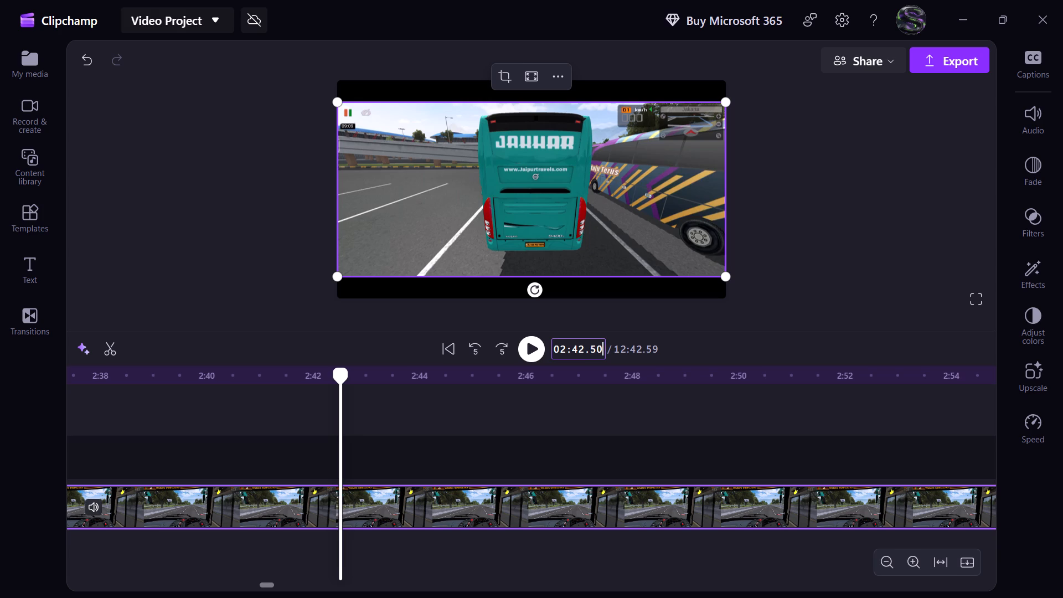
pyautogui.press('Return')
pyautogui.click(110, 350)
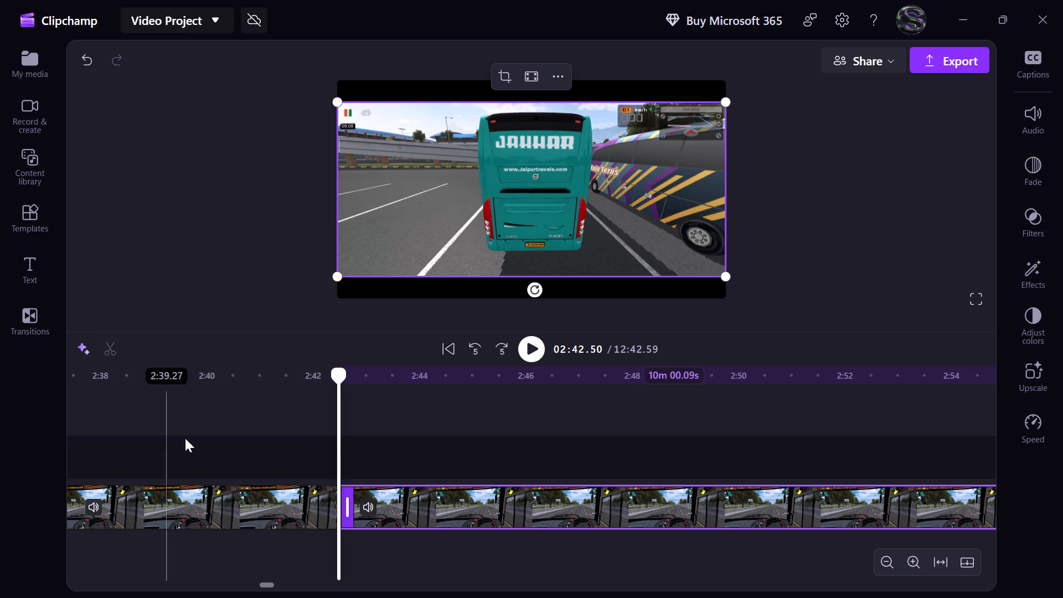
# Delete the segment between 2:37.00 and 2:42.50 and close the resulting gap.
pyautogui.click(196, 503)
pyautogui.press('Delete')
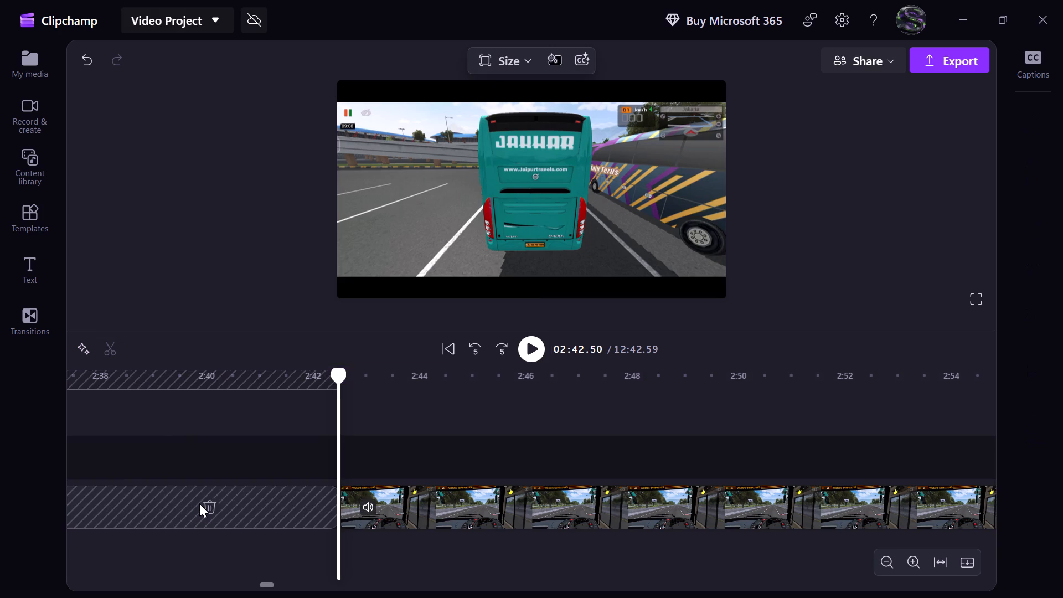
pyautogui.click(211, 505)
# Replay the join at 2:34 and make the 3-second cabin-view clip between 2:34 and 2:37 fill the frame.
pyautogui.click(472, 347)
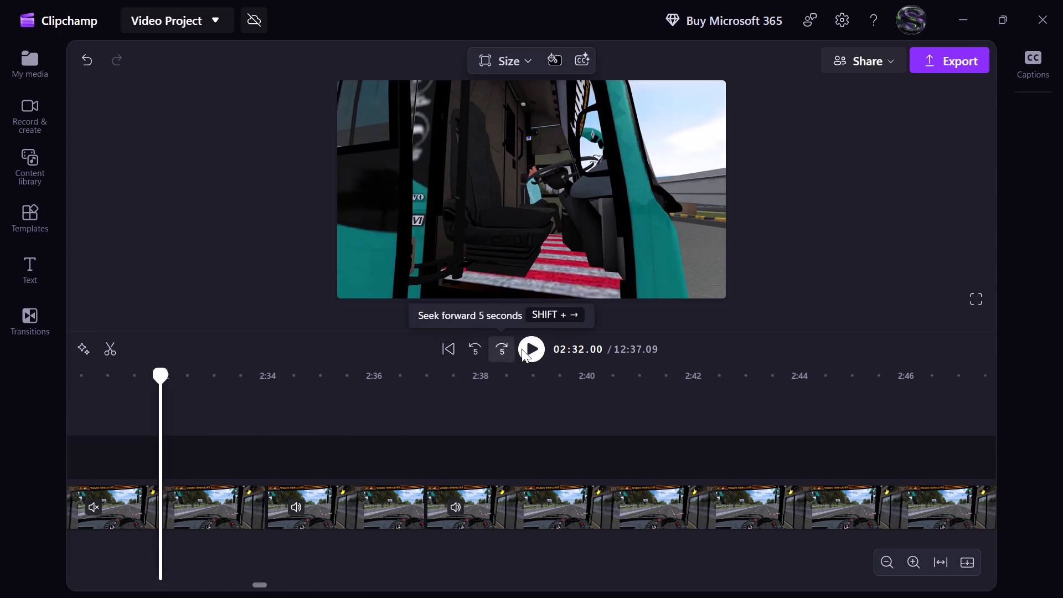
pyautogui.click(536, 349)
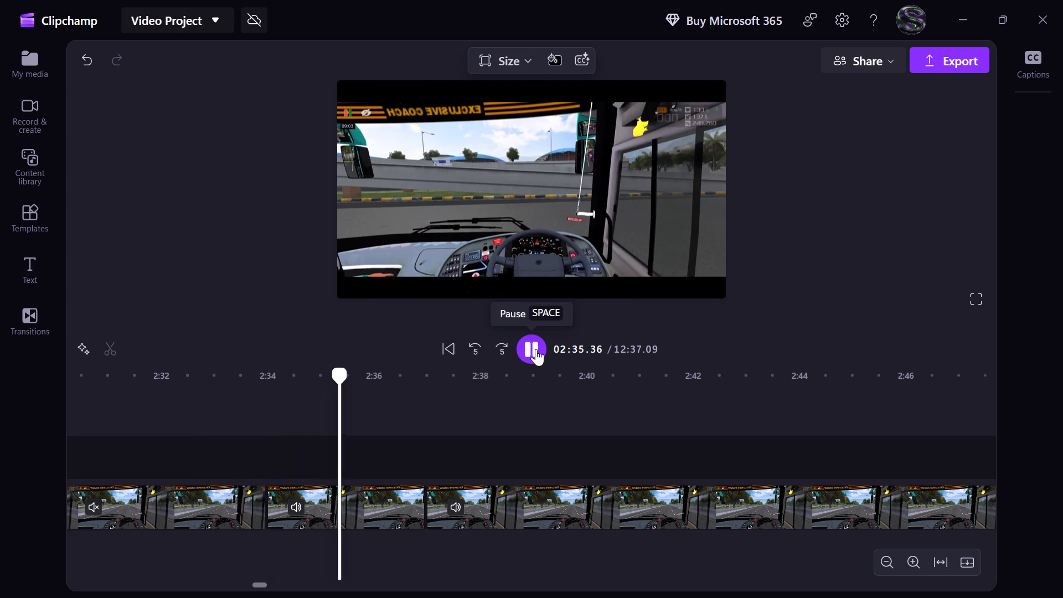
pyautogui.click(536, 349)
pyautogui.click(204, 445)
pyautogui.click(355, 446)
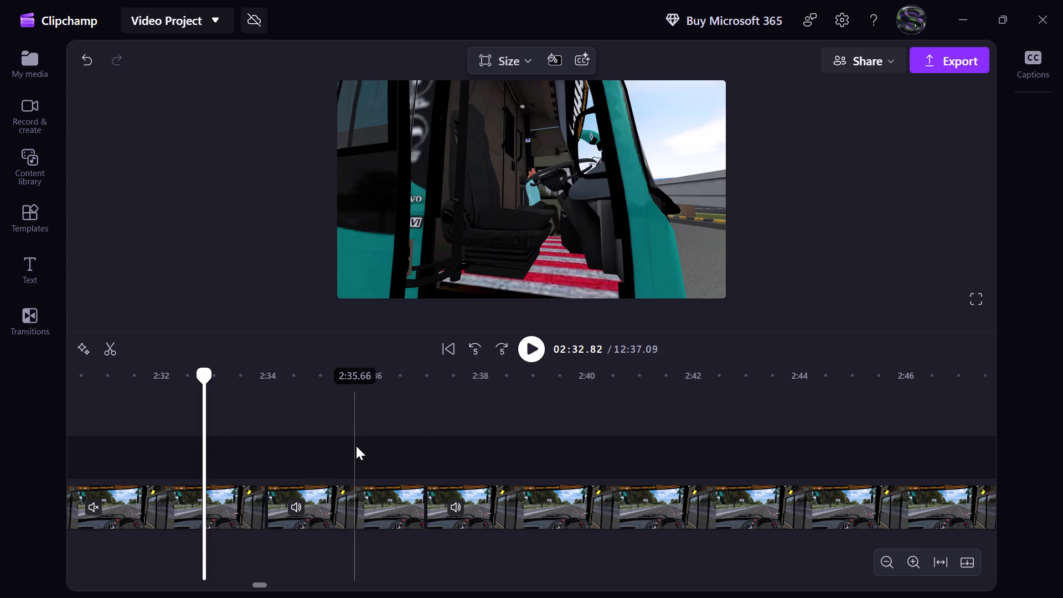
pyautogui.click(353, 512)
pyautogui.click(525, 69)
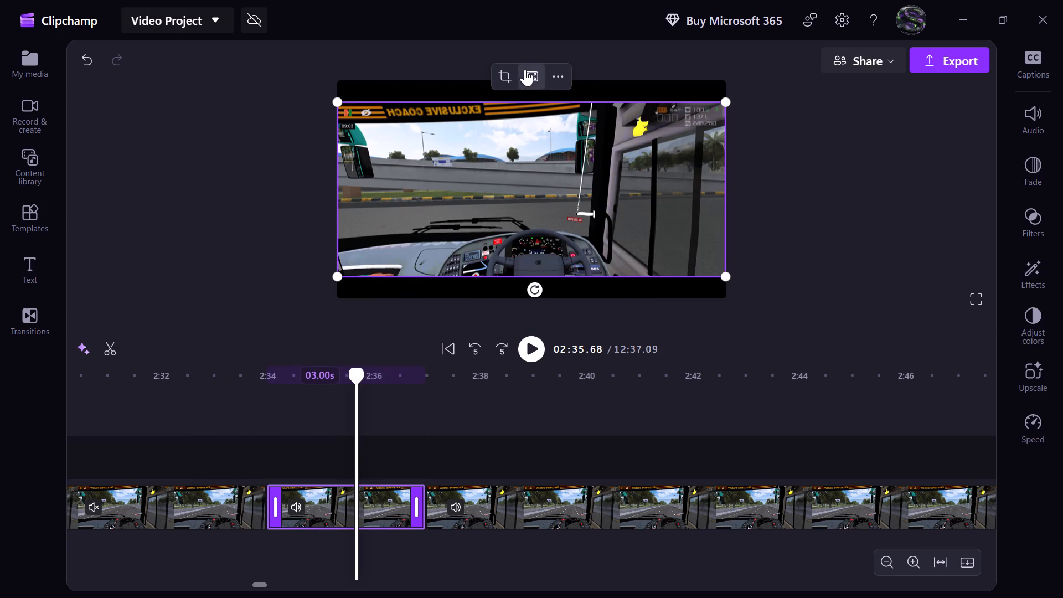
# Review the footage after 2:37 up to the front view of the parked bus and split the clip at 3:06.00.
pyautogui.click(536, 343)
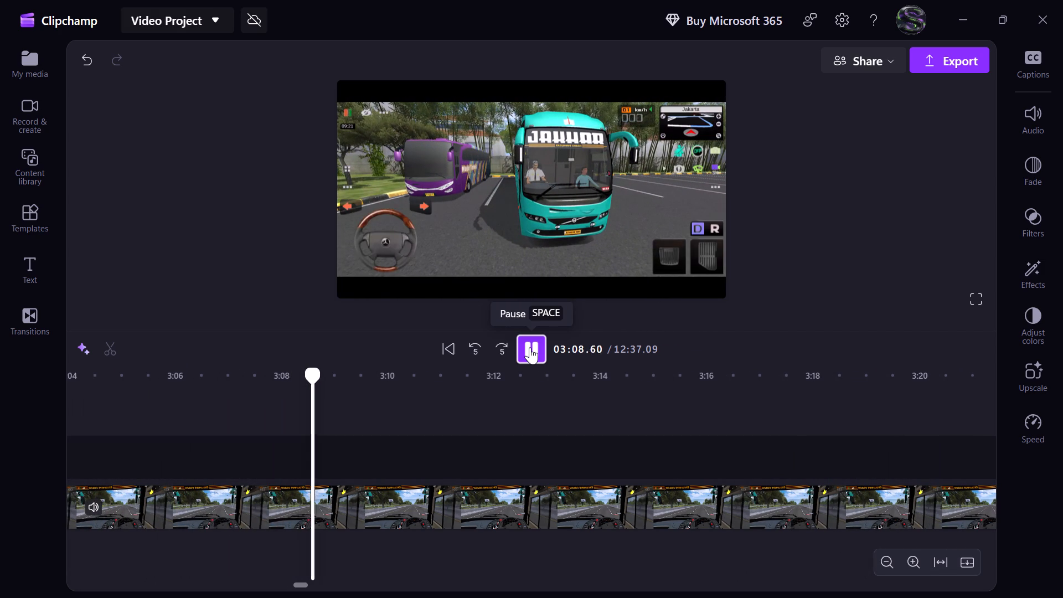
pyautogui.click(473, 357)
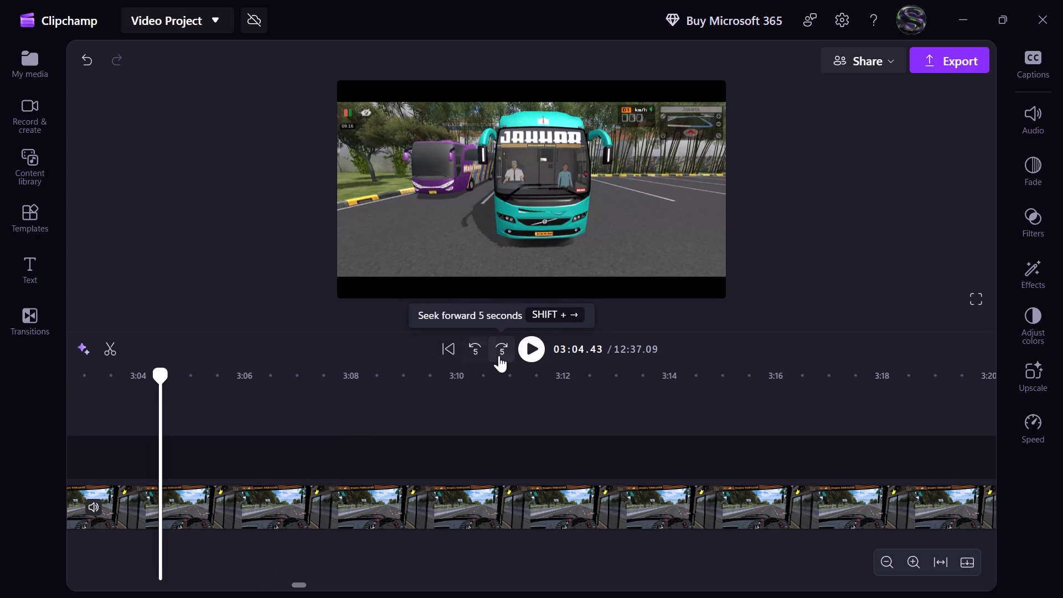
pyautogui.click(530, 343)
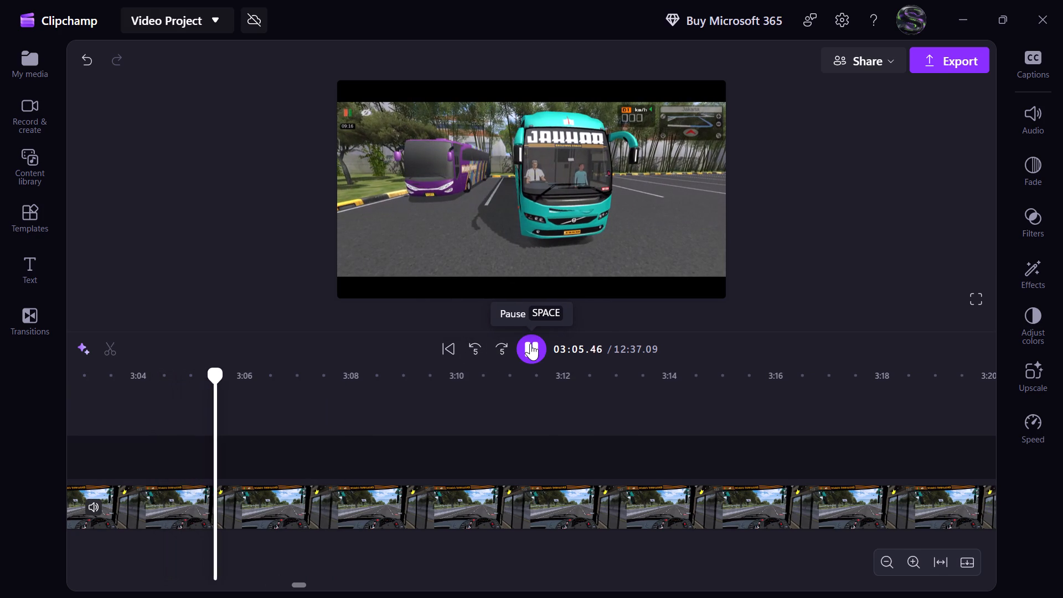
pyautogui.click(530, 343)
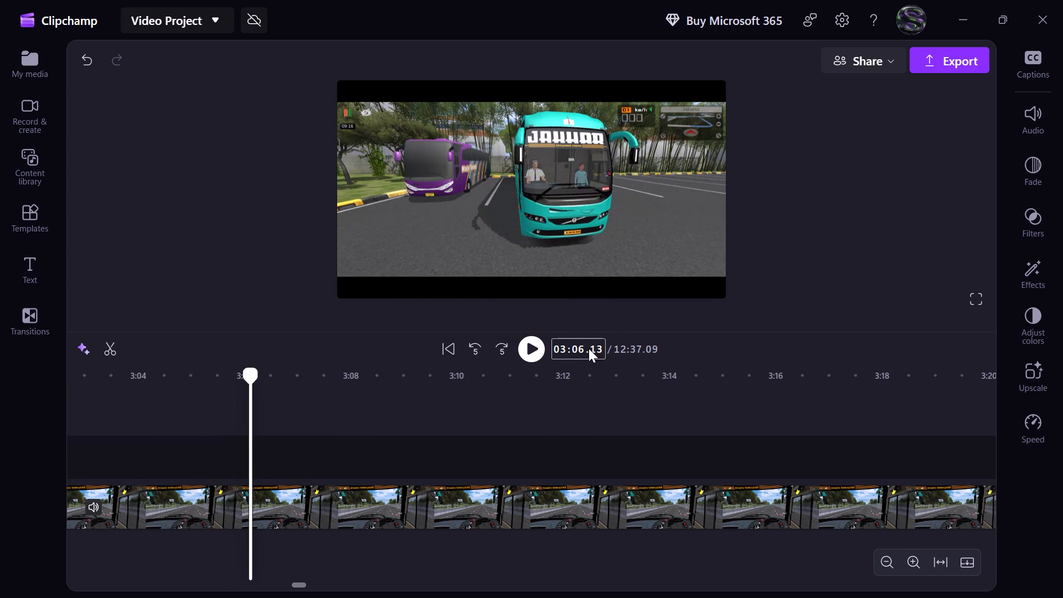
pyautogui.click(589, 348)
pyautogui.write('00')
pyautogui.press('Return')
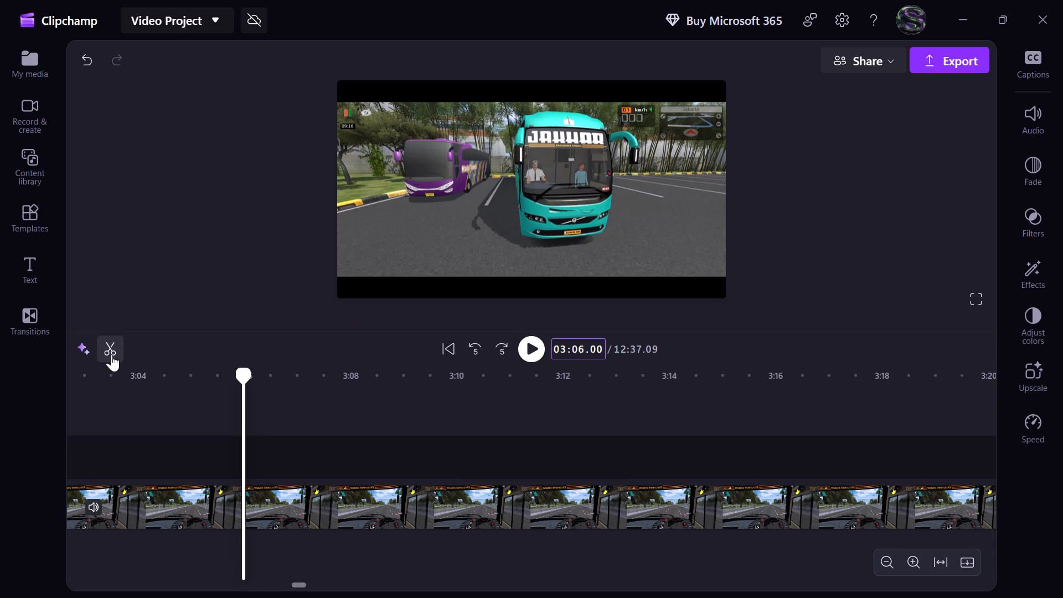
pyautogui.click(111, 354)
pyautogui.click(113, 345)
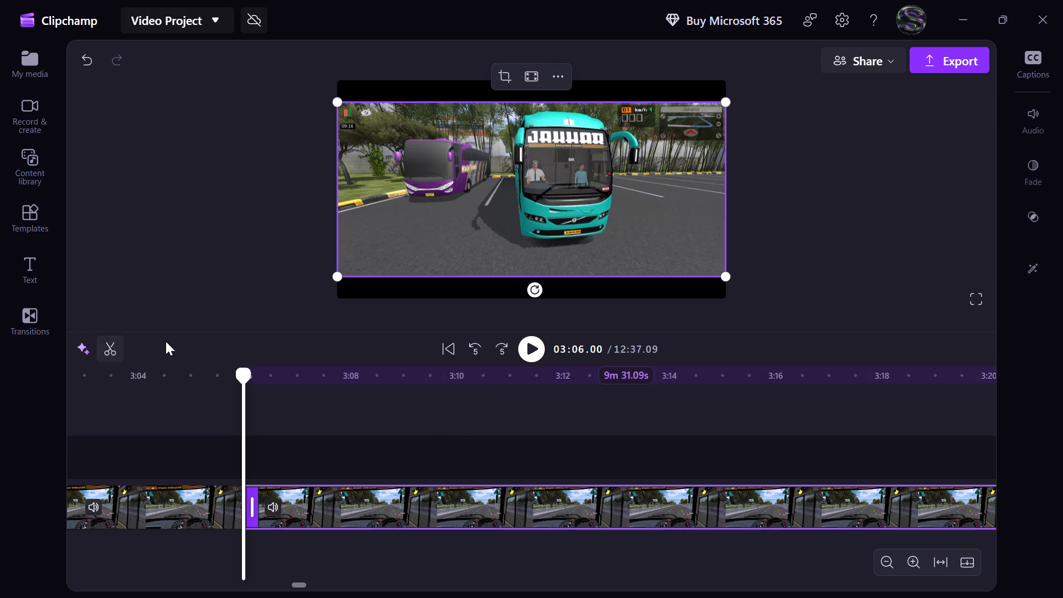
# Play on from 3:06 to the distant side view of the bus and split the clip at 3:15.00.
pyautogui.click(541, 358)
pyautogui.click(535, 358)
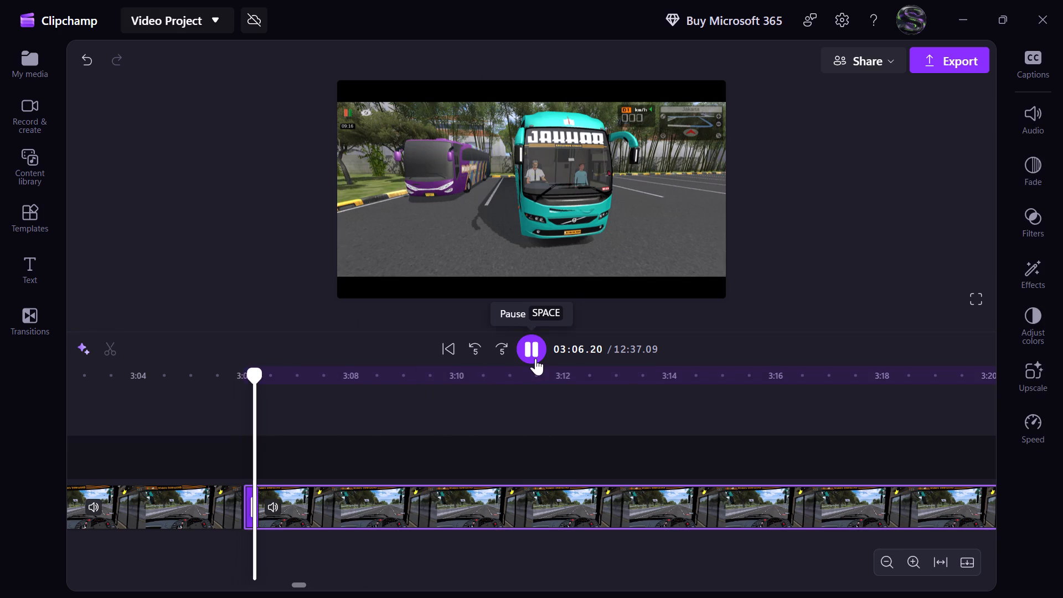
pyautogui.click(506, 351)
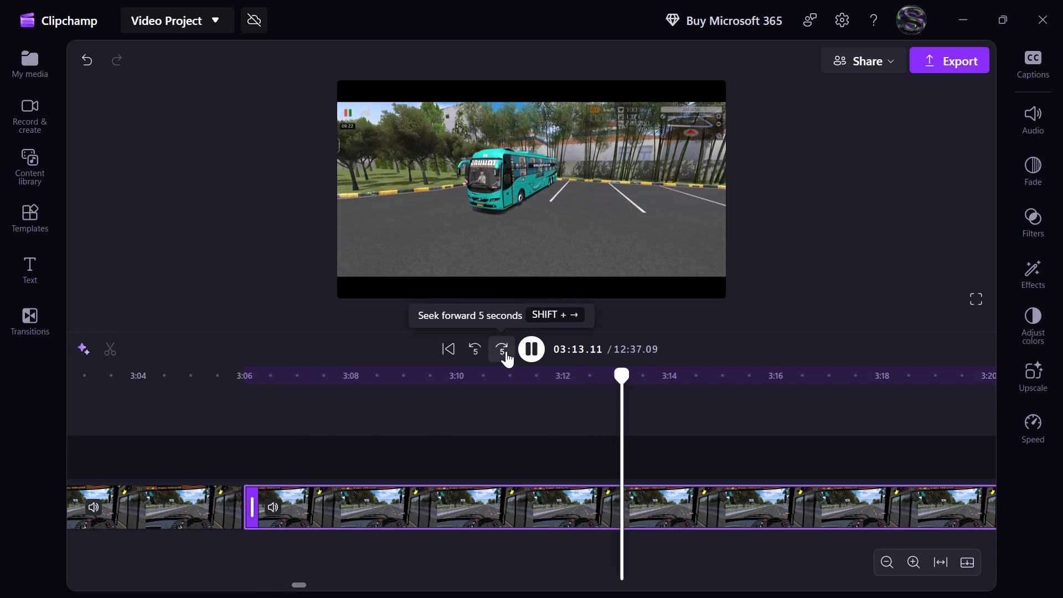
pyautogui.click(528, 351)
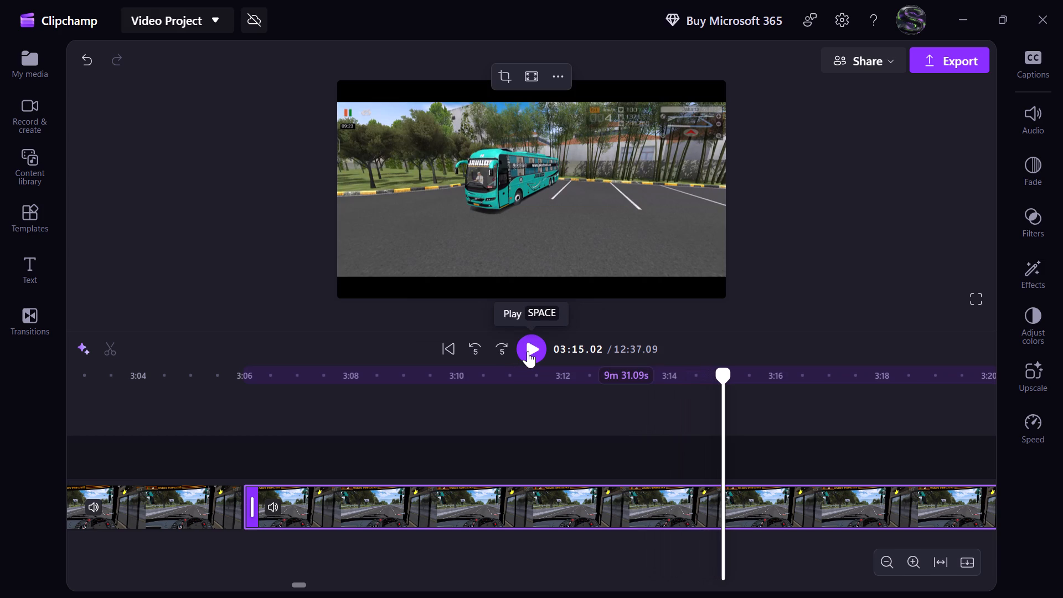
pyautogui.click(600, 349)
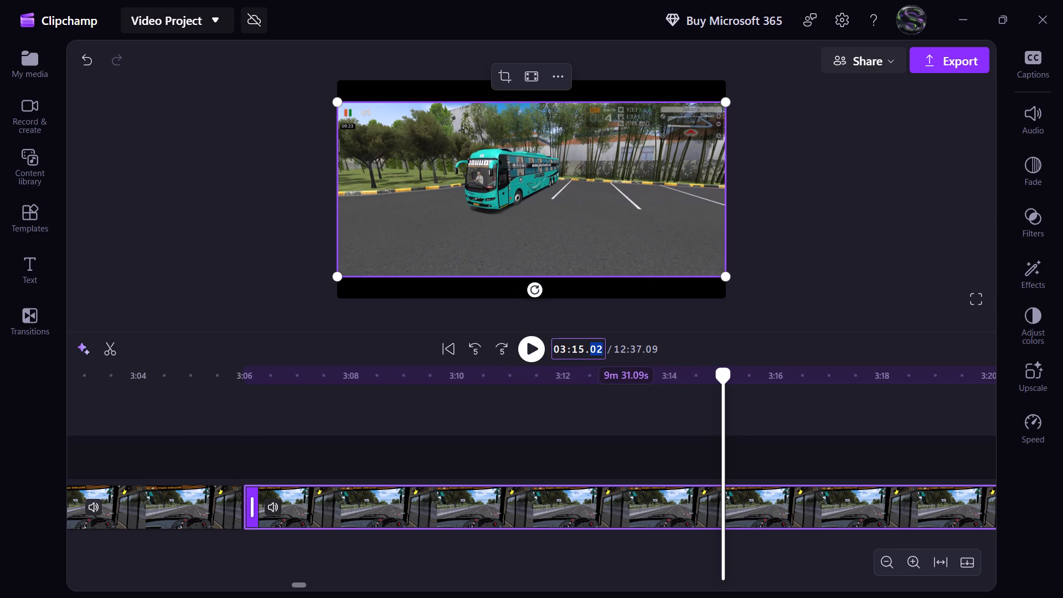
pyautogui.write('00')
pyautogui.press('Return')
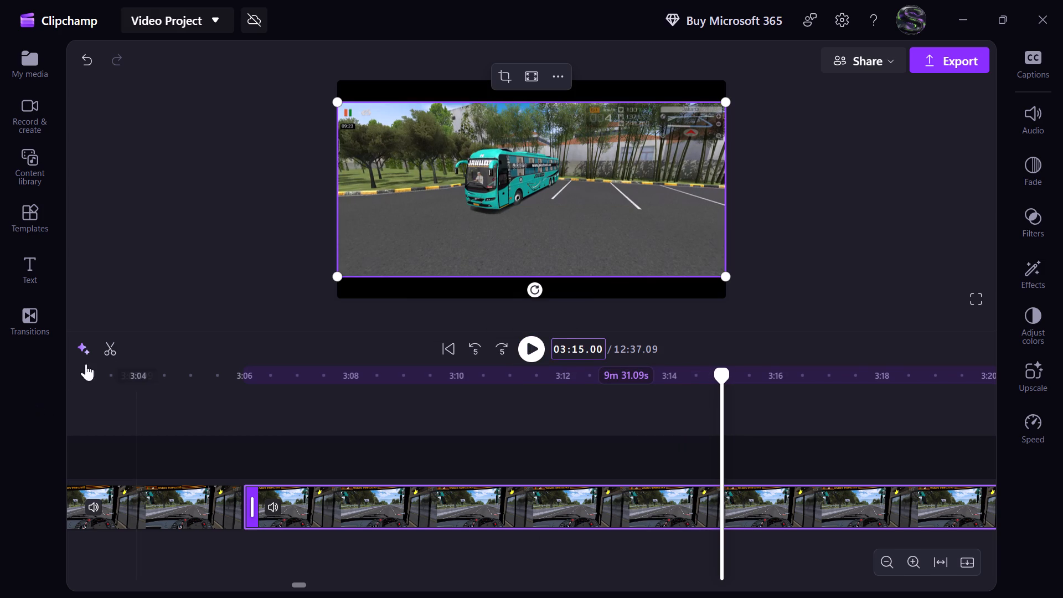
pyautogui.click(108, 356)
# Delete the segment between 3:06.00 and 3:15.00 and close the resulting gap.
pyautogui.click(437, 502)
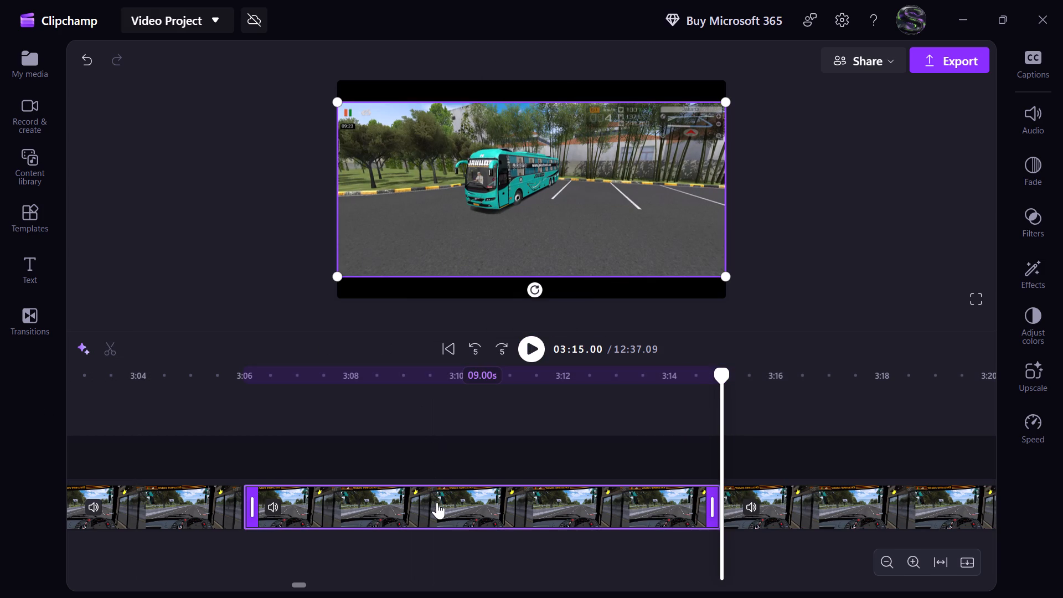
pyautogui.press('Delete')
pyautogui.click(486, 507)
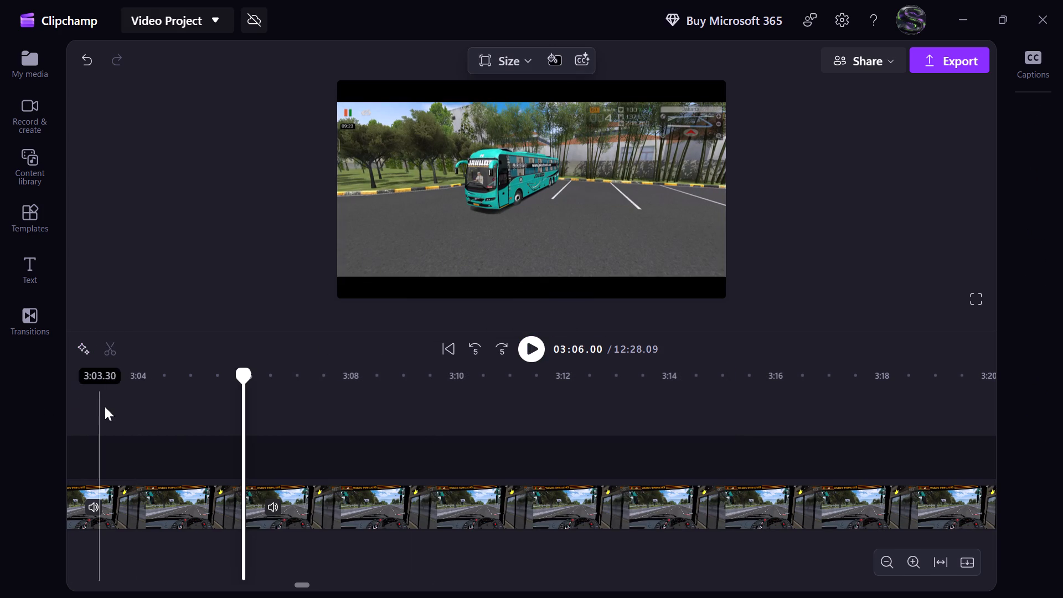
# Make the 29-second clip ending at 3:06 fill the frame.
pyautogui.click(109, 409)
pyautogui.click(558, 215)
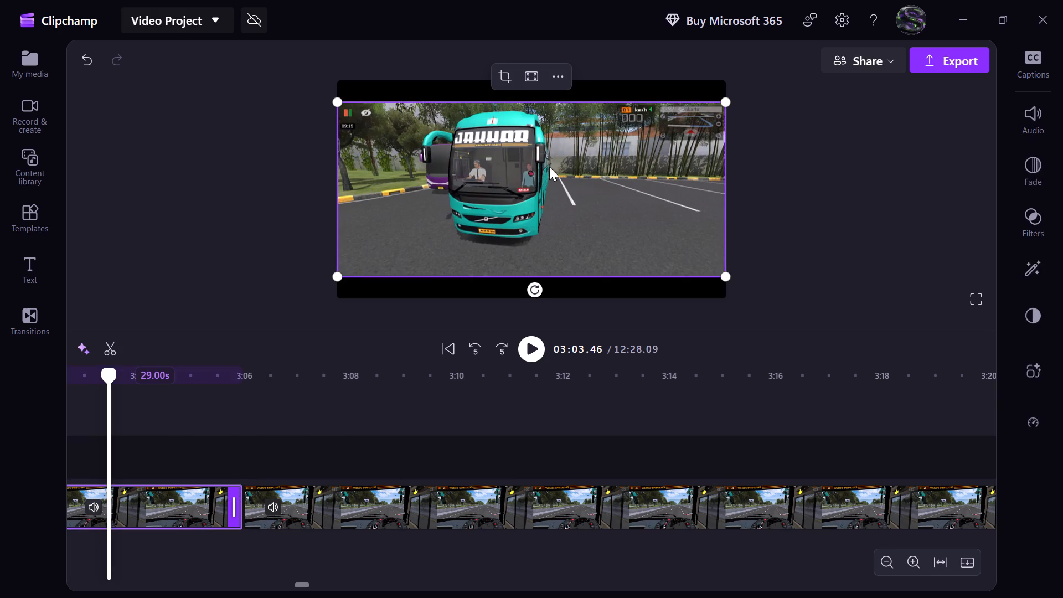
pyautogui.click(532, 75)
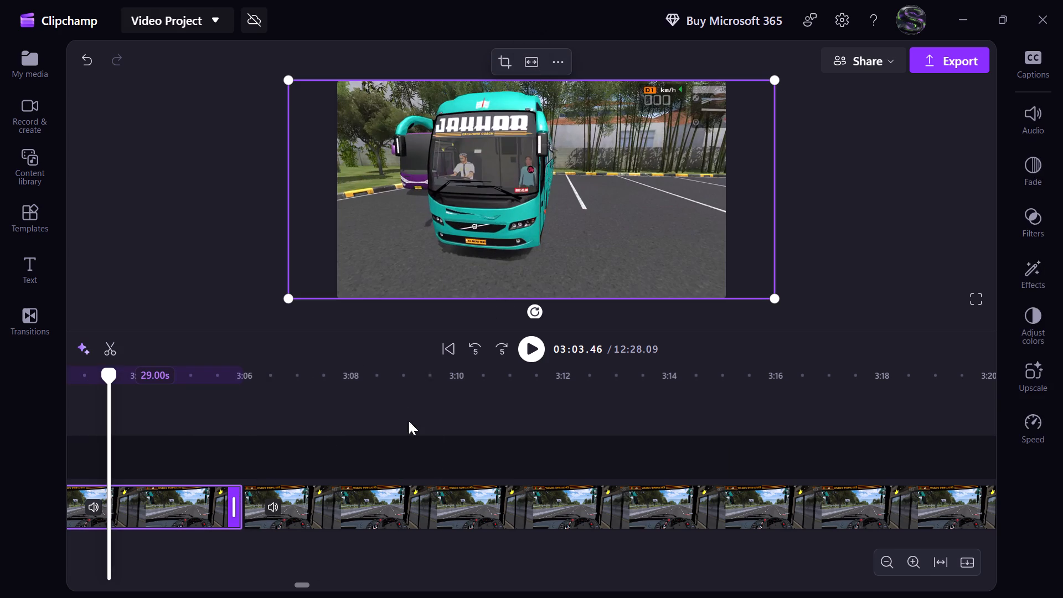
# Review the exterior bus footage after the 3:06 join, skipping ahead to look for the next cut point.
pyautogui.hscroll(8, 398, 441)
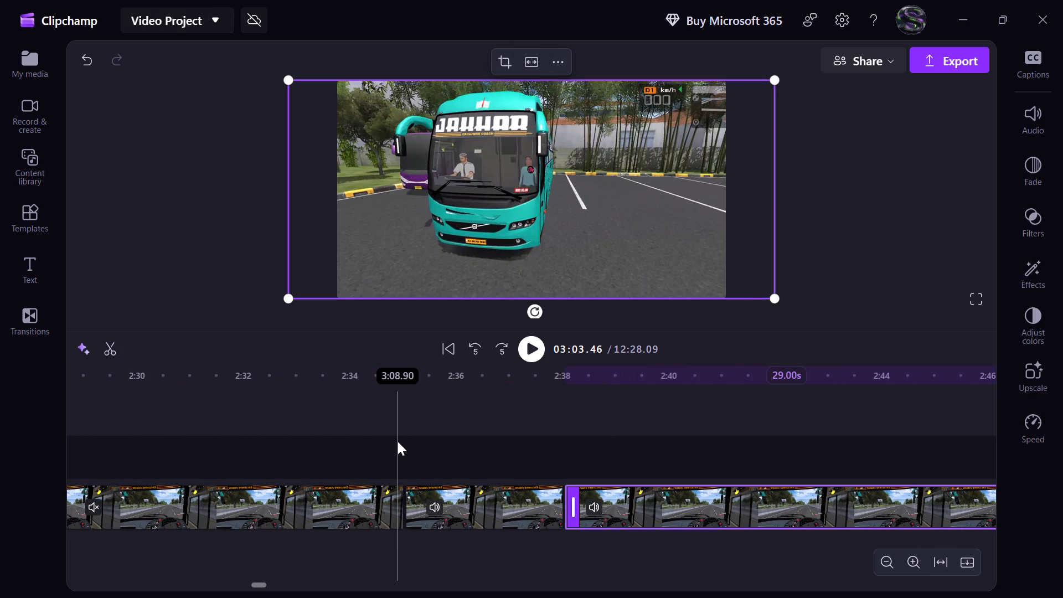
pyautogui.hscroll(-6, 423, 441)
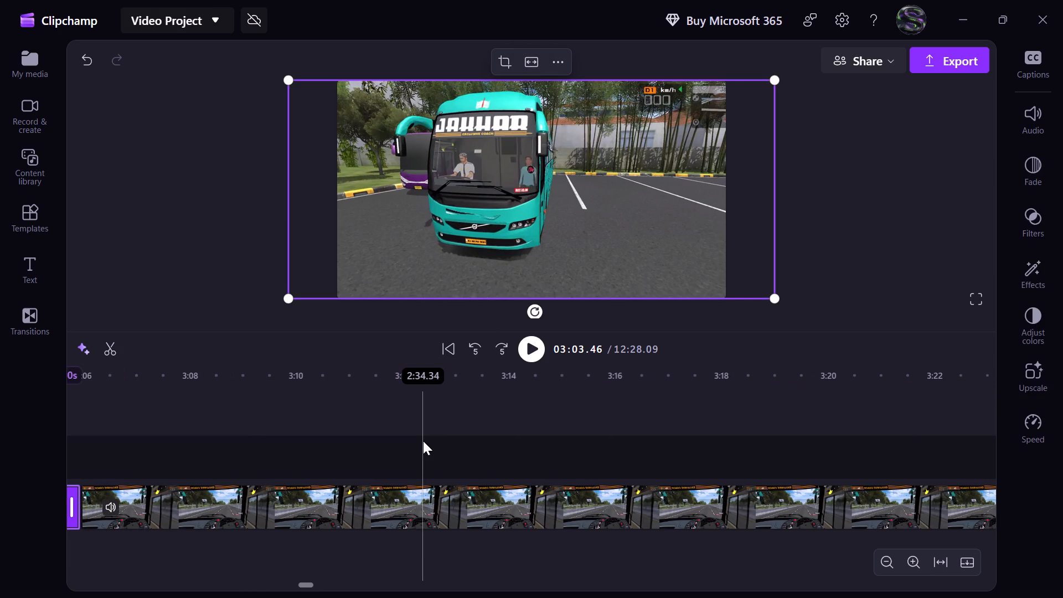
pyautogui.click(92, 424)
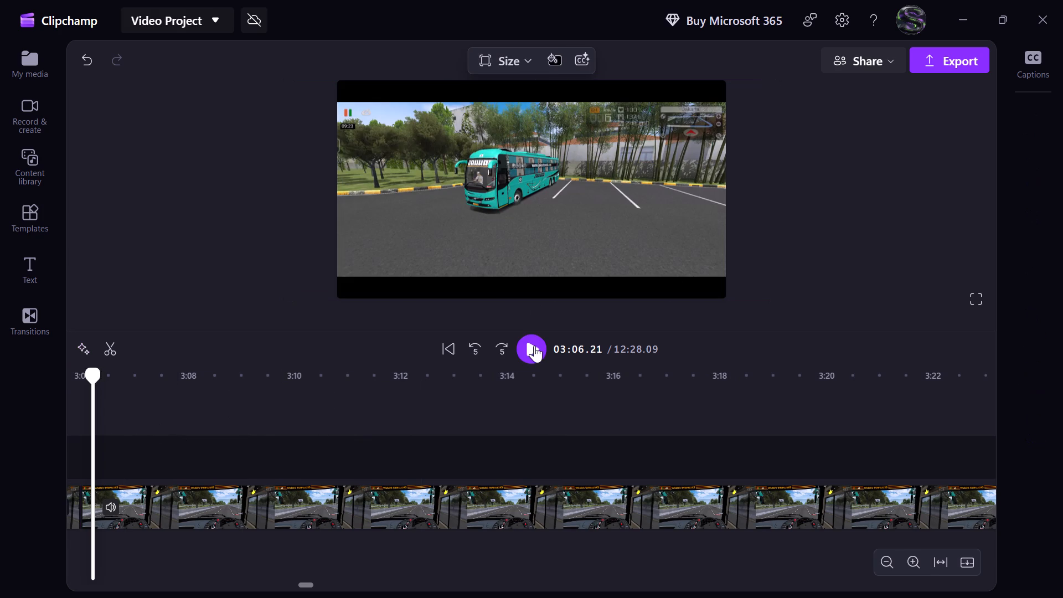
pyautogui.click(535, 346)
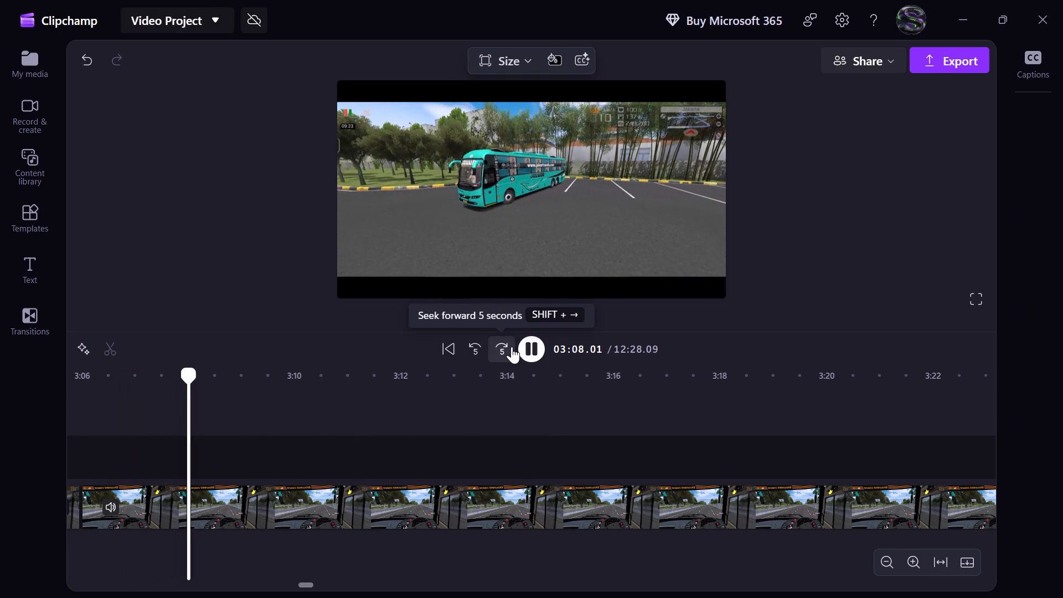
pyautogui.click(512, 347)
pyautogui.click(512, 347)
pyautogui.click(512, 347)
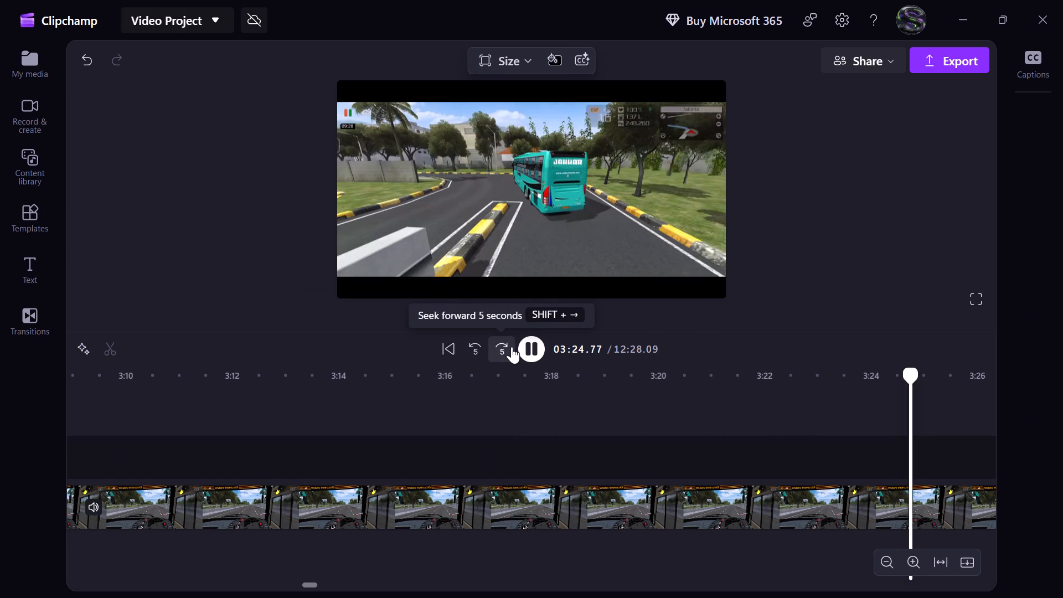
pyautogui.click(512, 347)
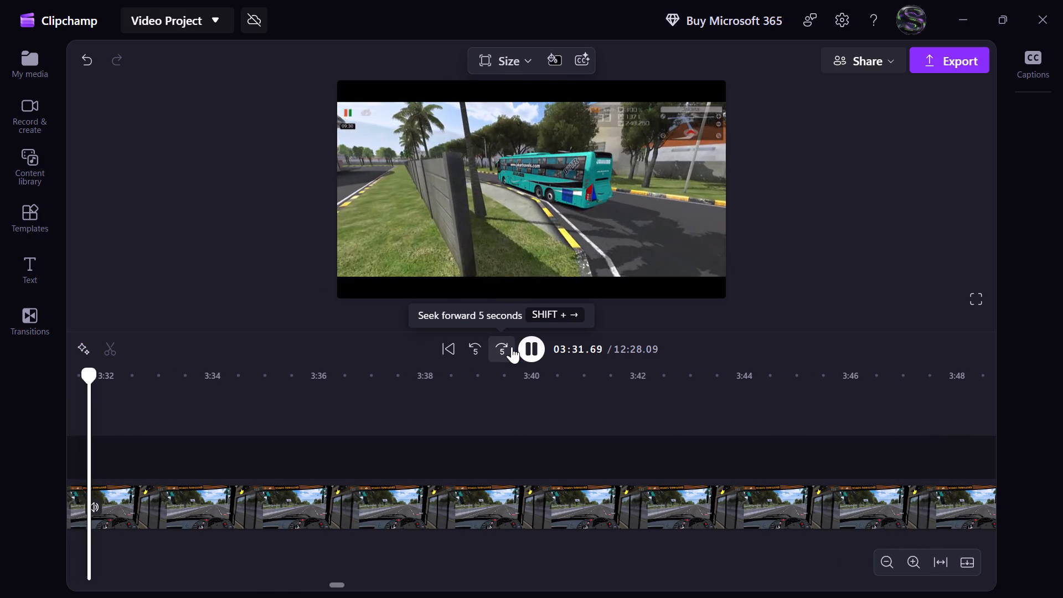
pyautogui.click(512, 347)
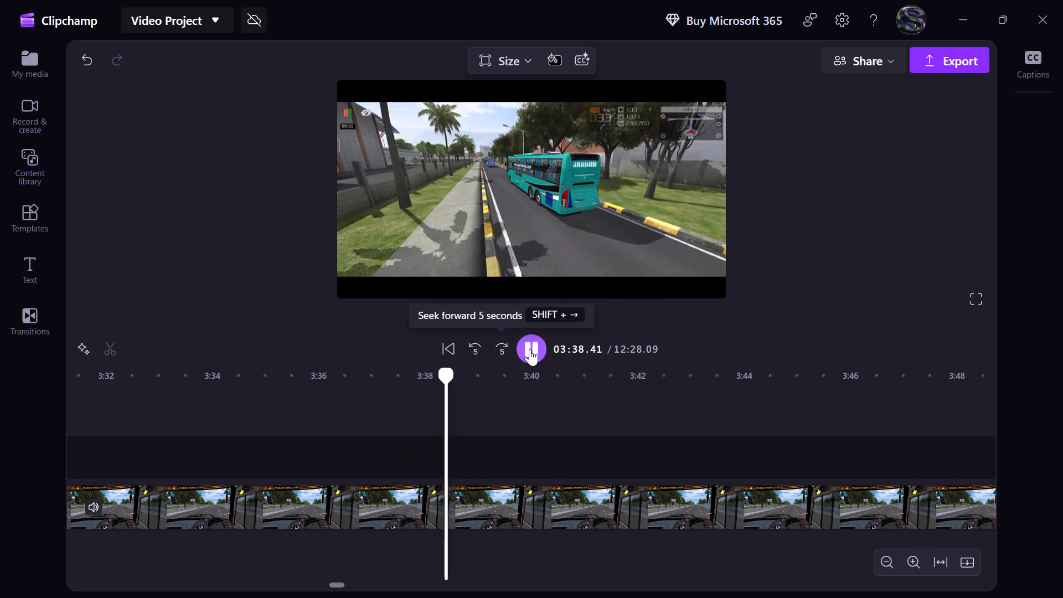